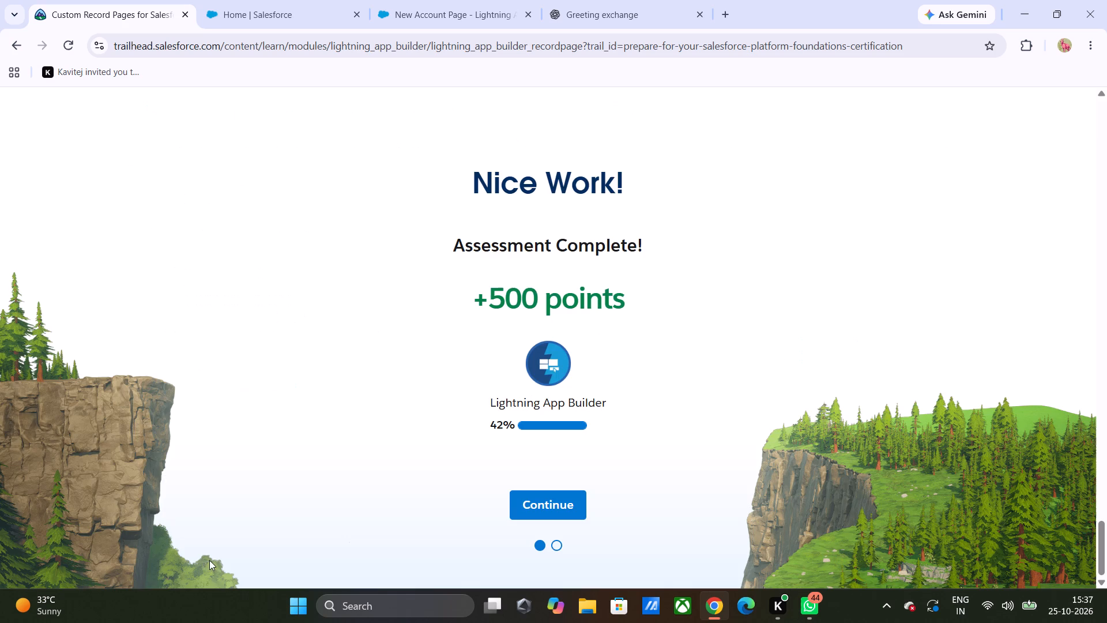
Continue past the assessment results and open the next unit, Get Started With Dynamic Forms.
{"action": "left_click", "coordinate": [535, 507]}
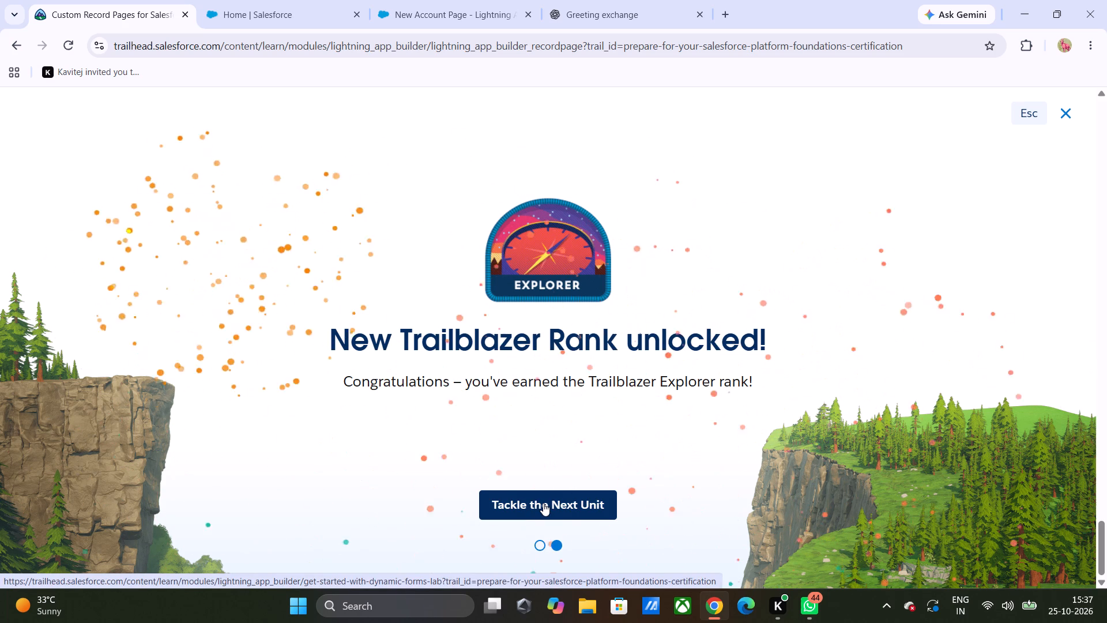
{"action": "left_click", "coordinate": [543, 503]}
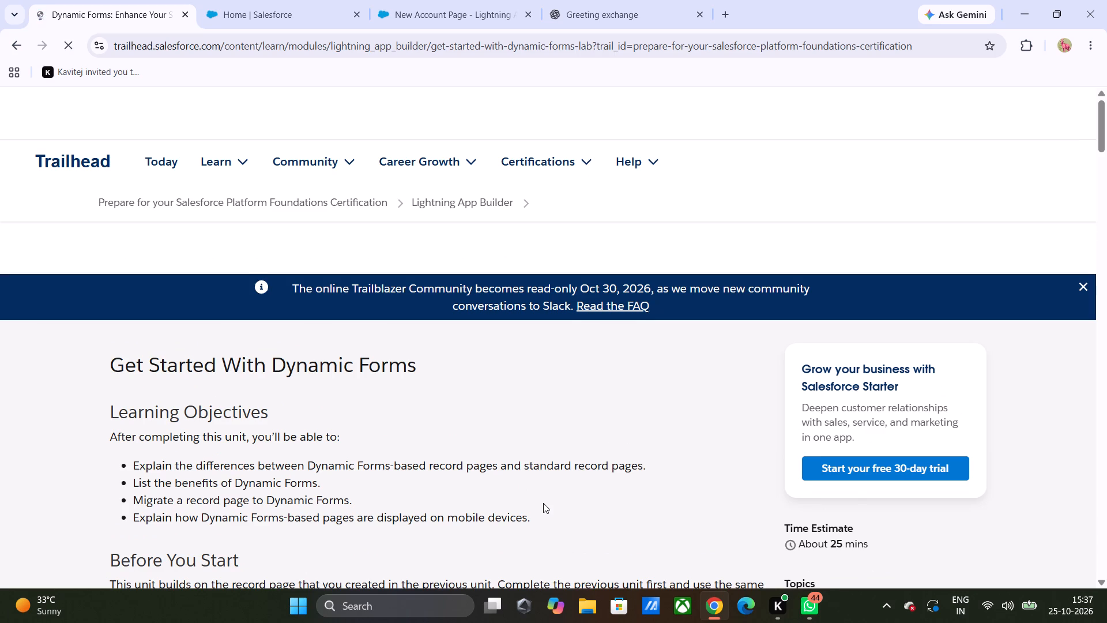
Look through the Get Started With Dynamic Forms unit and examine the requirements of its hands-on challenge.
{"action": "scroll", "coordinate": [510, 400], "scroll_direction": "down", "scroll_amount": 6}
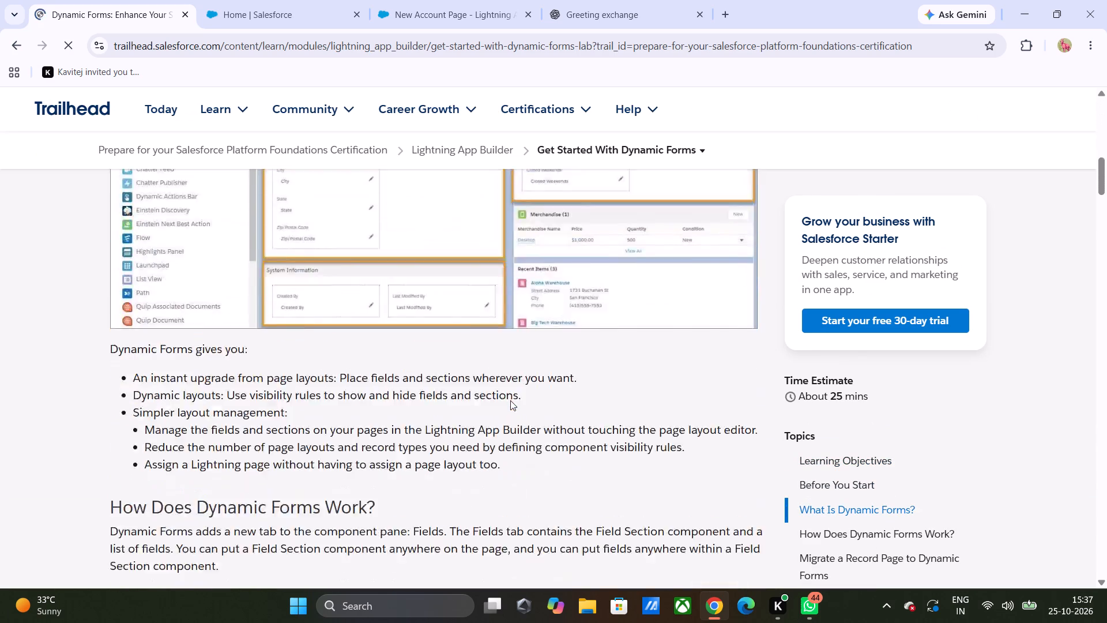
{"action": "scroll", "coordinate": [510, 400], "scroll_direction": "down", "scroll_amount": 8}
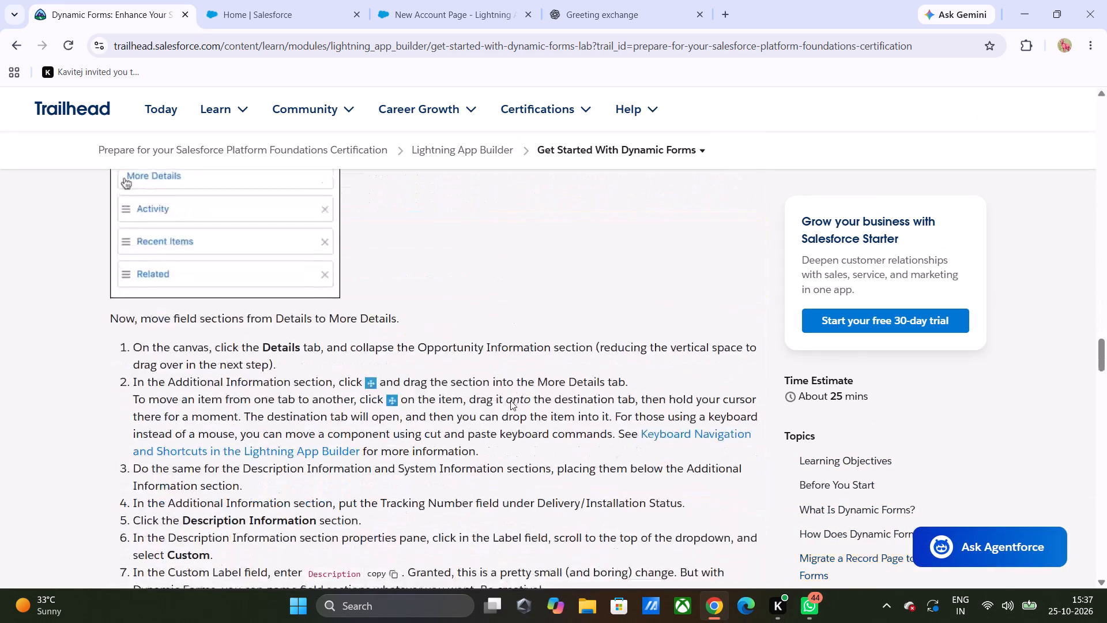
{"action": "scroll", "coordinate": [510, 400], "scroll_direction": "down", "scroll_amount": 6}
{"action": "scroll", "coordinate": [510, 400], "scroll_direction": "up", "scroll_amount": 2}
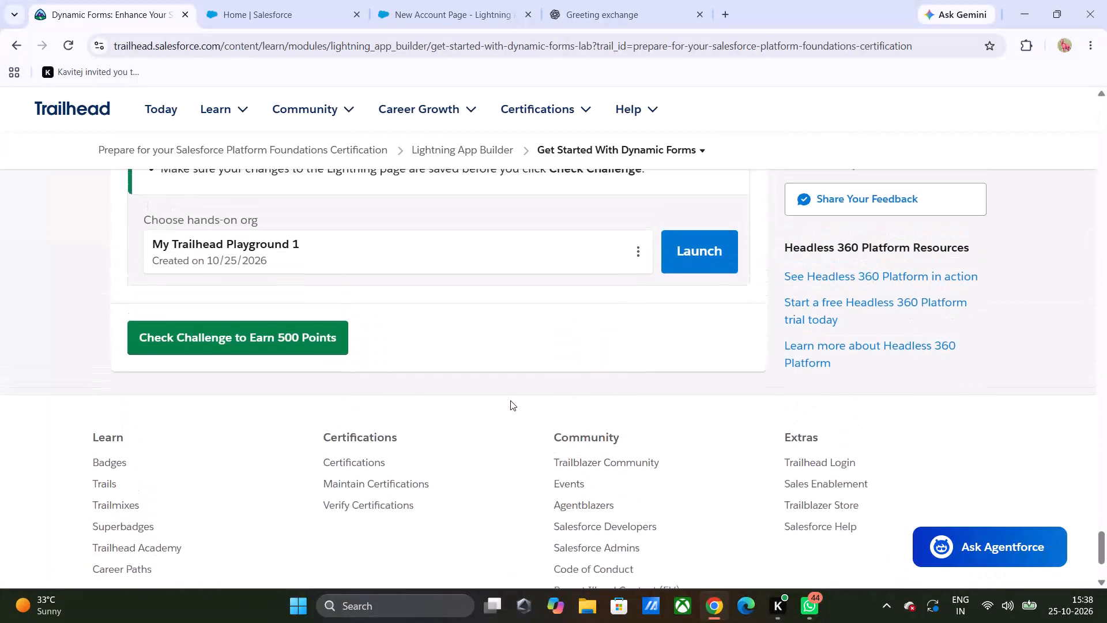
{"action": "scroll", "coordinate": [510, 400], "scroll_direction": "up", "scroll_amount": 6}
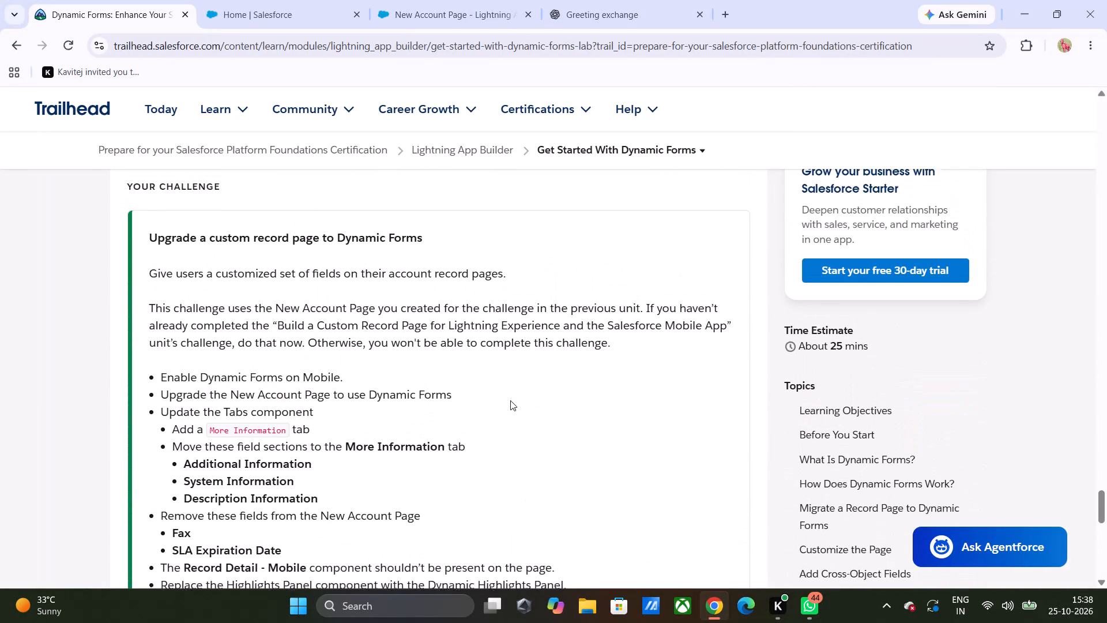
{"action": "scroll", "coordinate": [510, 400], "scroll_direction": "up", "scroll_amount": 1}
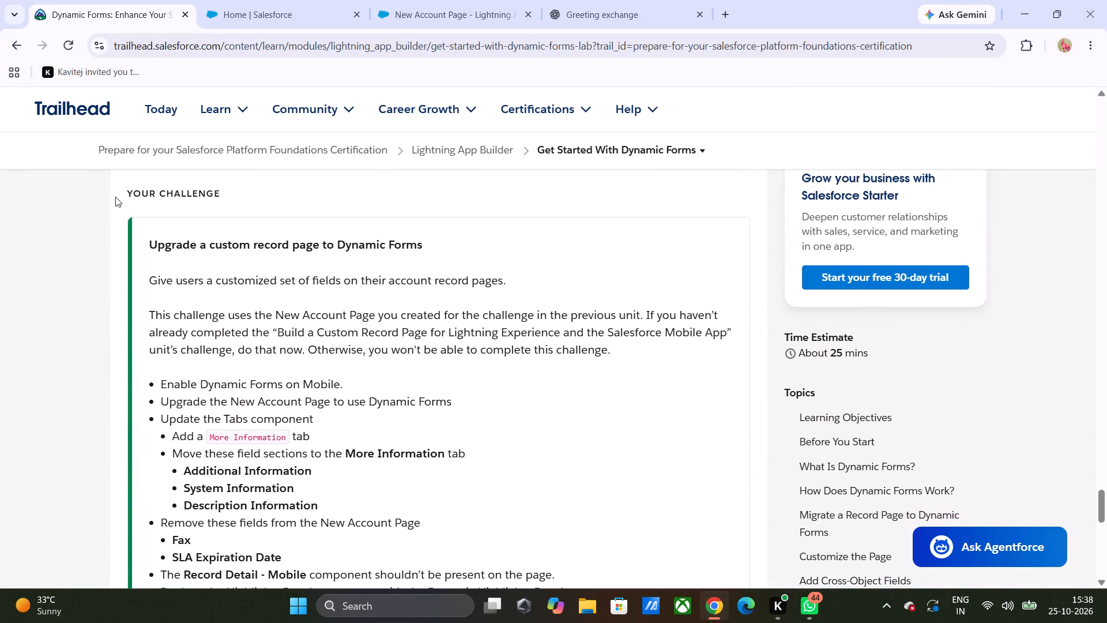
Copy the whole challenge text, from the Your Challenge heading to the final bullet about saving before Check Challenge.
{"action": "left_click_drag", "start_coordinate": [122, 186], "coordinate": [347, 591]}
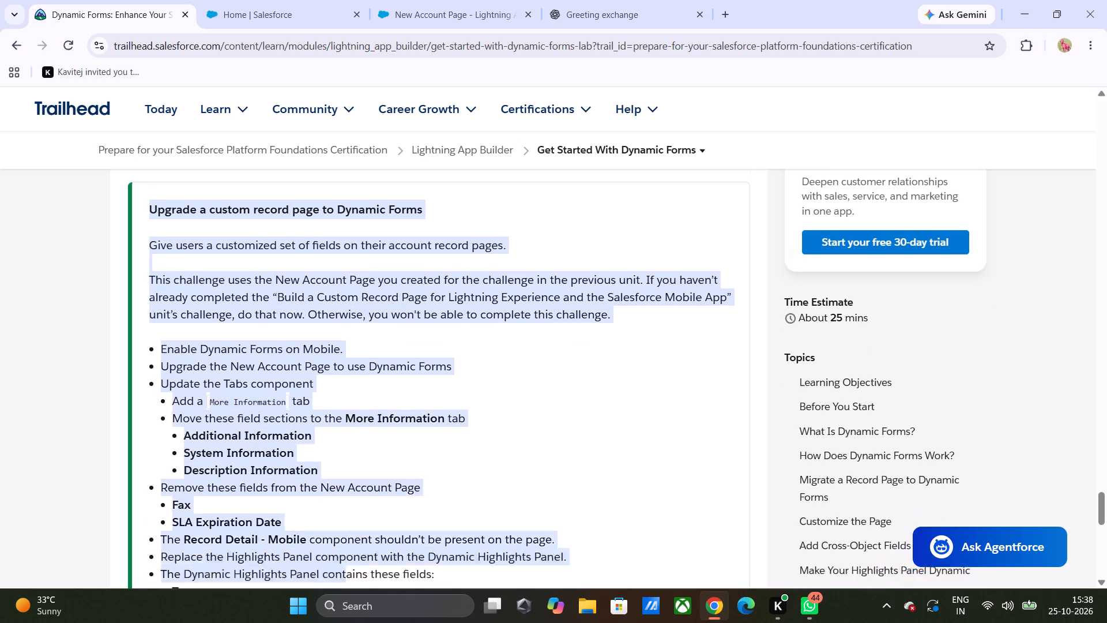
{"action": "left_click_drag", "start_coordinate": [347, 591], "coordinate": [432, 551]}
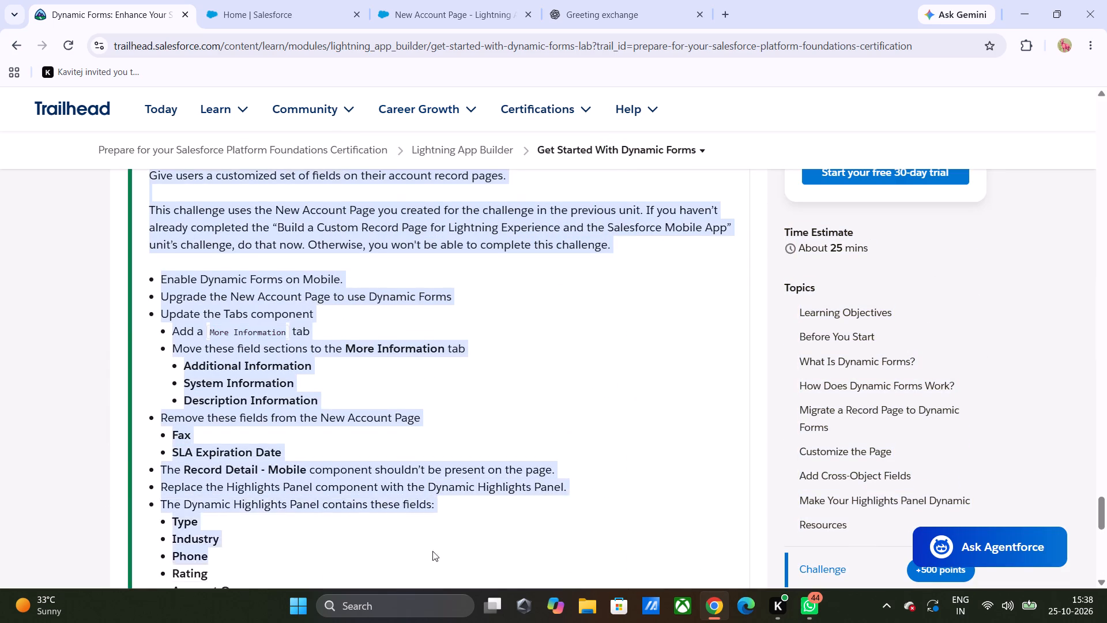
{"action": "left_click_drag", "start_coordinate": [432, 551], "coordinate": [431, 193]}
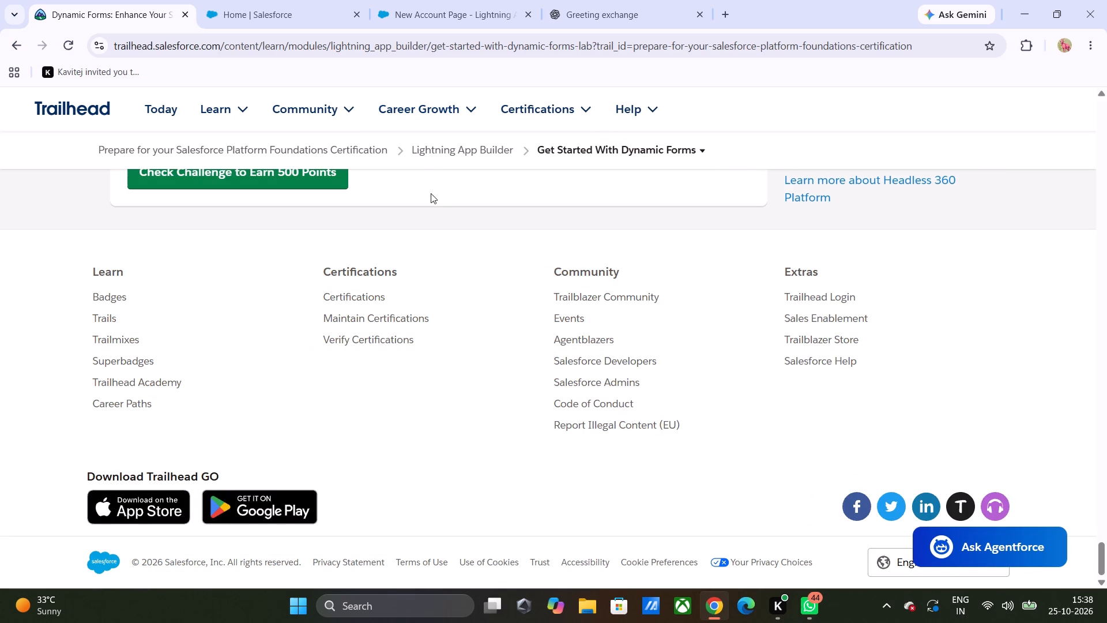
{"action": "left_click_drag", "start_coordinate": [431, 193], "coordinate": [428, 155]}
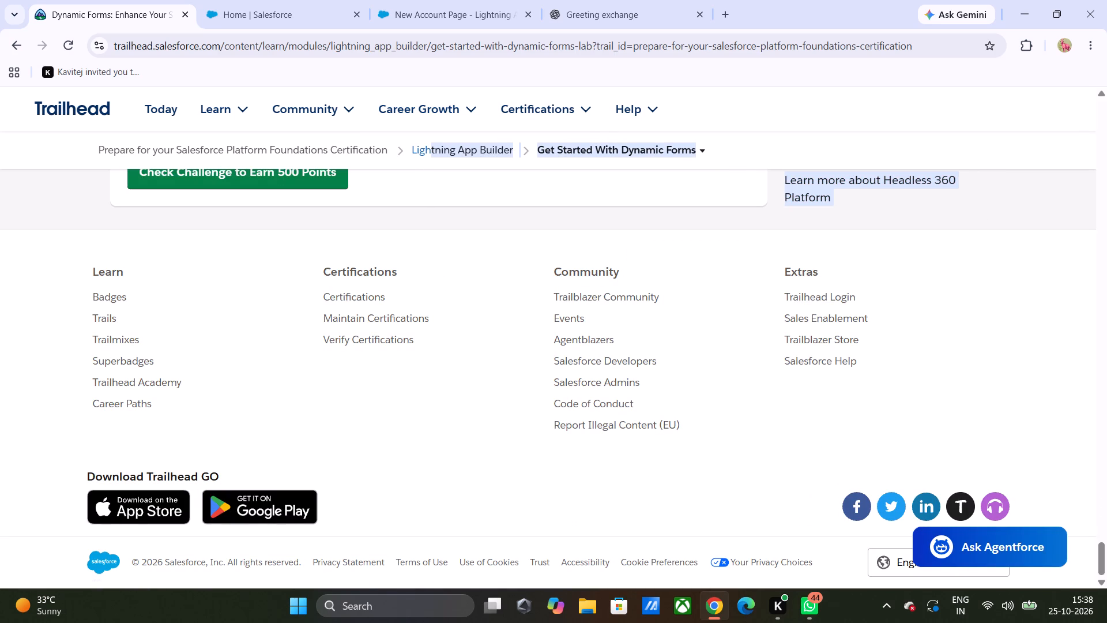
{"action": "left_click_drag", "start_coordinate": [428, 155], "coordinate": [426, 137]}
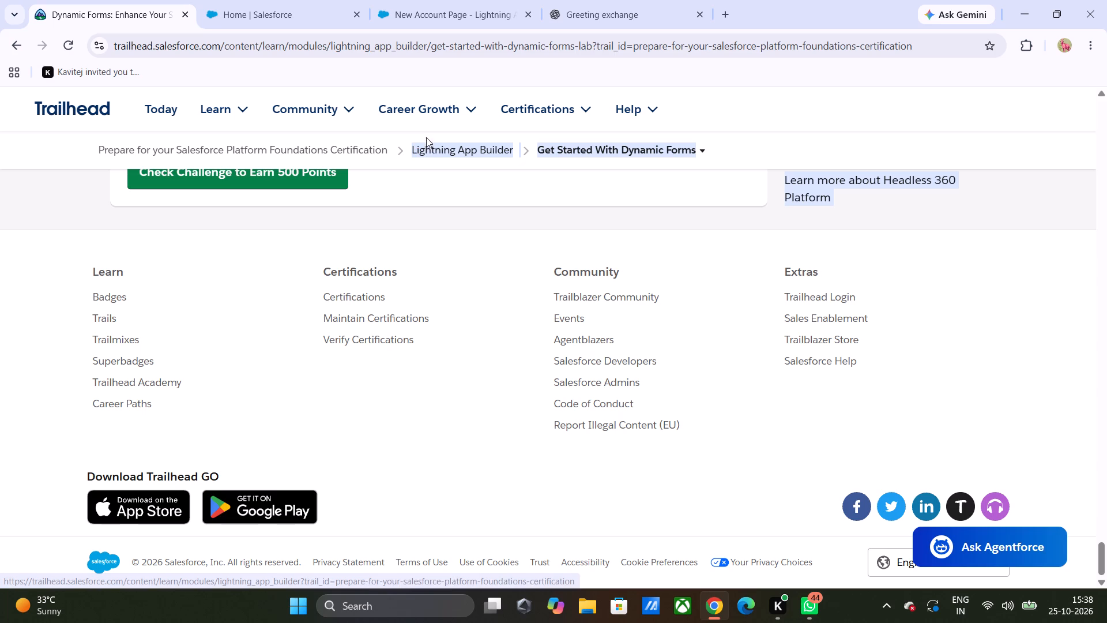
{"action": "left_click_drag", "start_coordinate": [426, 137], "coordinate": [427, 121]}
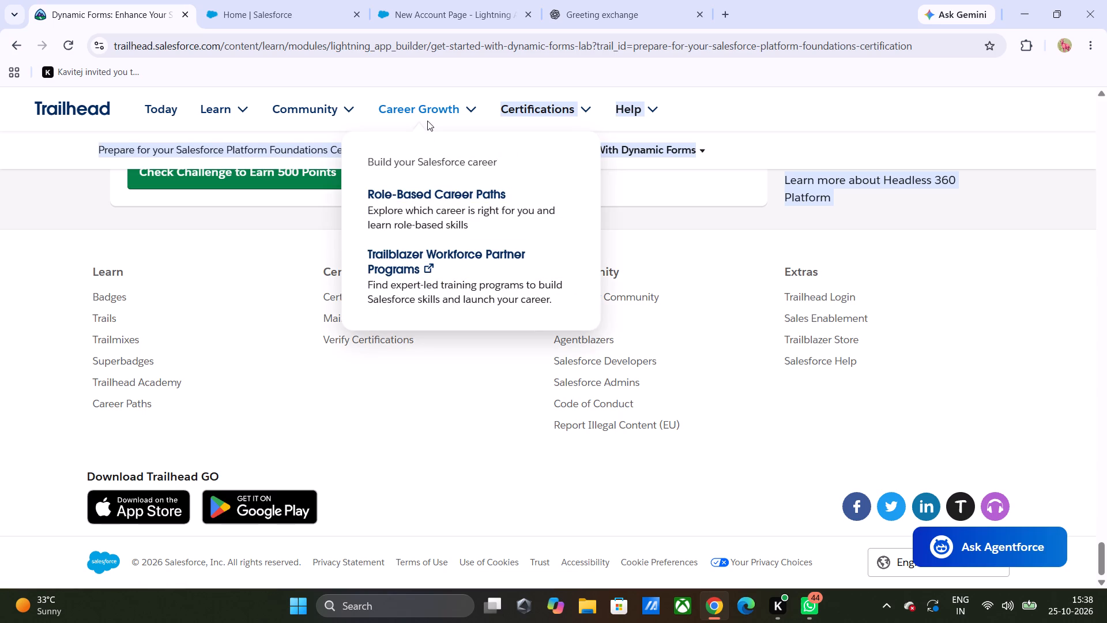
{"action": "left_click_drag", "start_coordinate": [427, 121], "coordinate": [487, 574]}
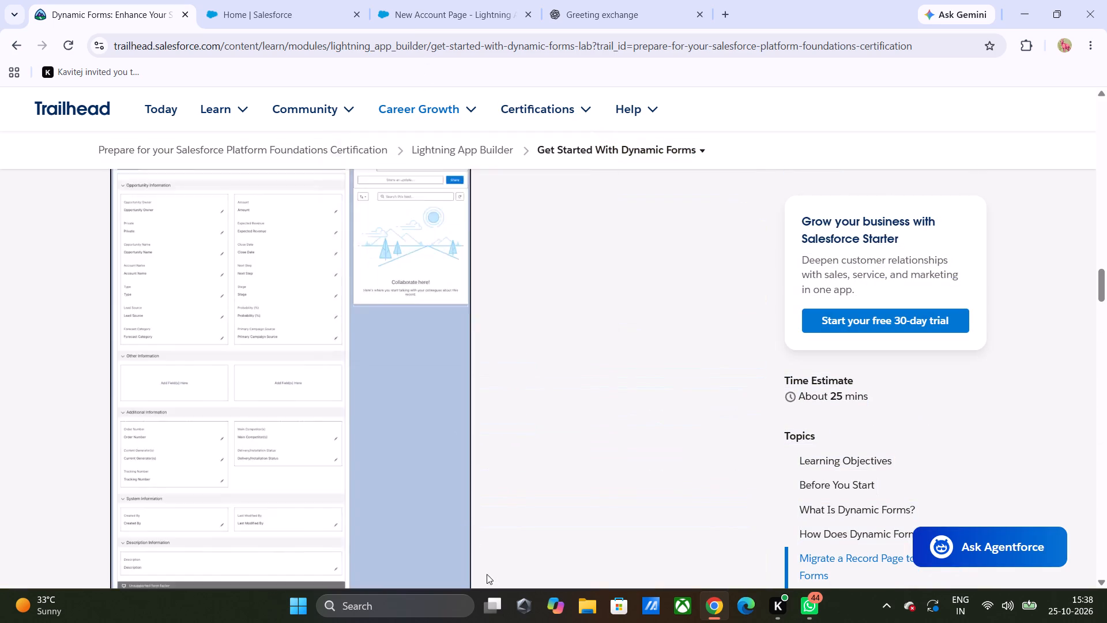
{"action": "left_click_drag", "start_coordinate": [487, 574], "coordinate": [452, 152]}
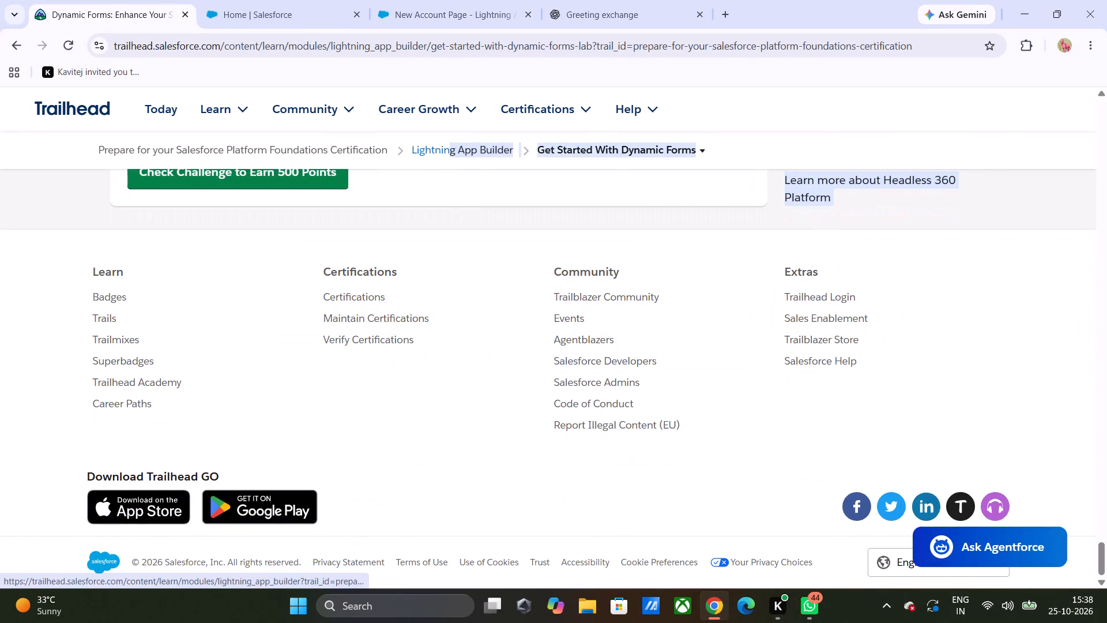
{"action": "left_click_drag", "start_coordinate": [452, 152], "coordinate": [462, 163]}
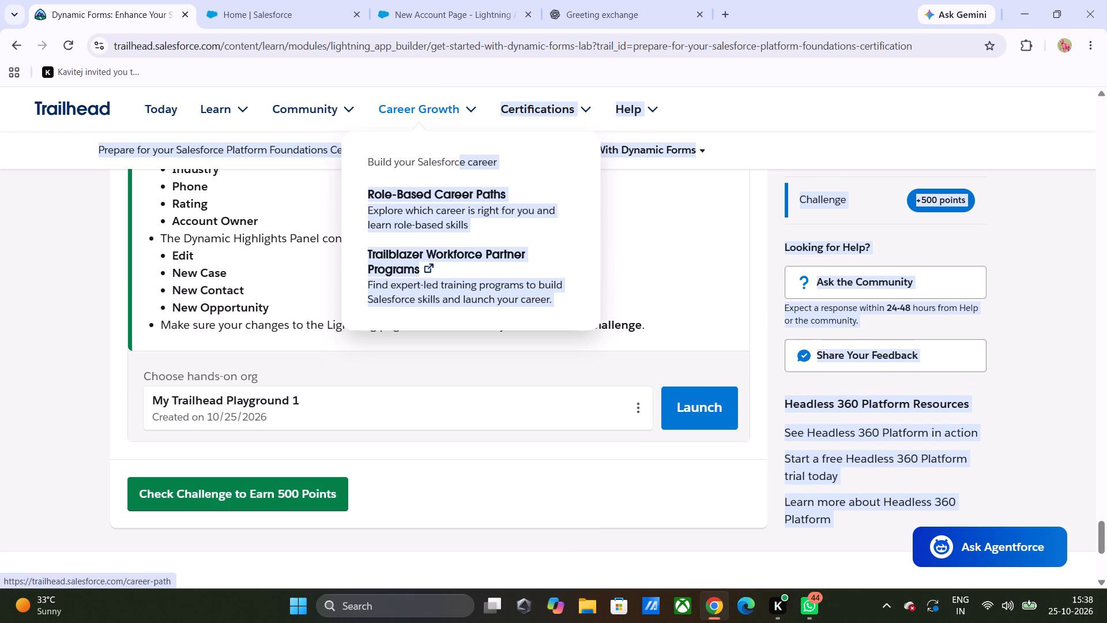
{"action": "left_click_drag", "start_coordinate": [462, 163], "coordinate": [515, 343]}
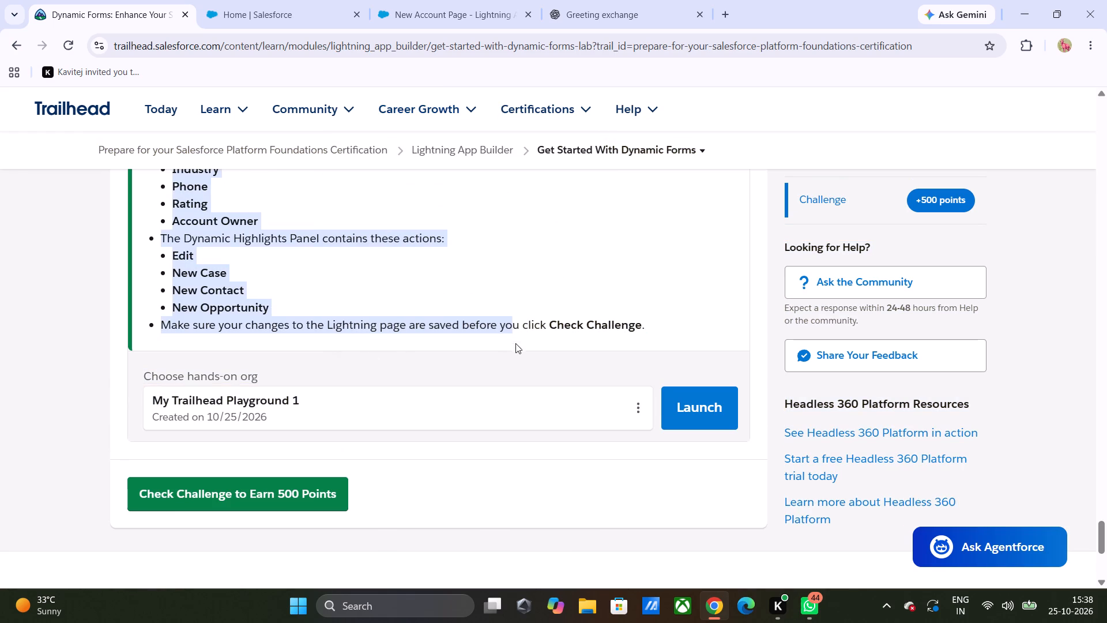
{"action": "left_click_drag", "start_coordinate": [515, 343], "coordinate": [655, 321]}
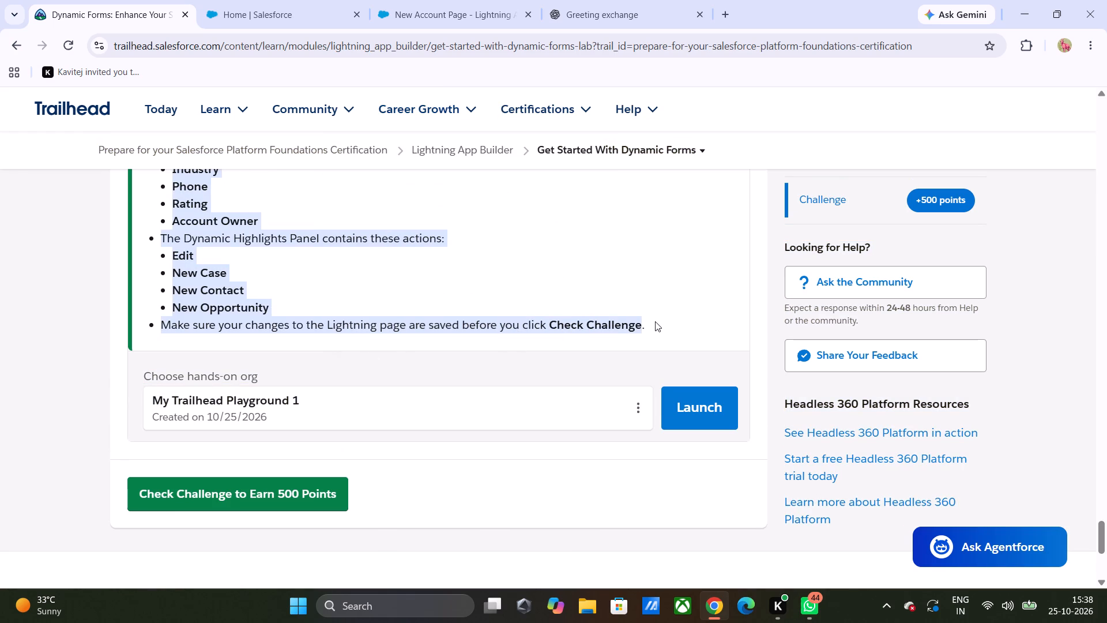
{"action": "scroll", "coordinate": [563, 229], "scroll_direction": "up", "scroll_amount": 5}
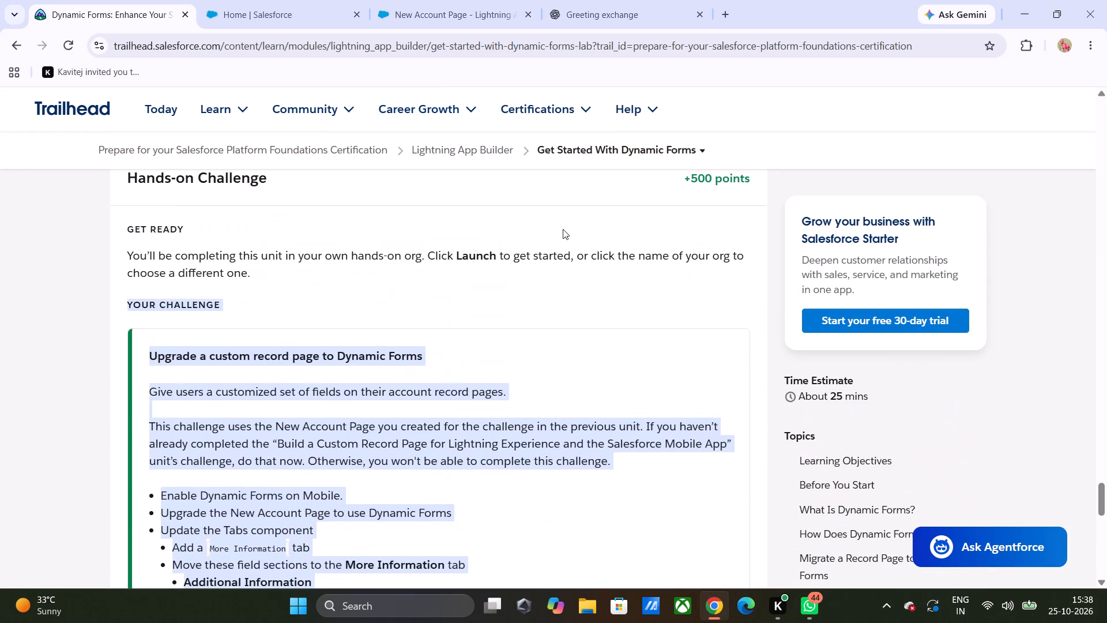
{"action": "scroll", "coordinate": [563, 229], "scroll_direction": "down", "scroll_amount": 2}
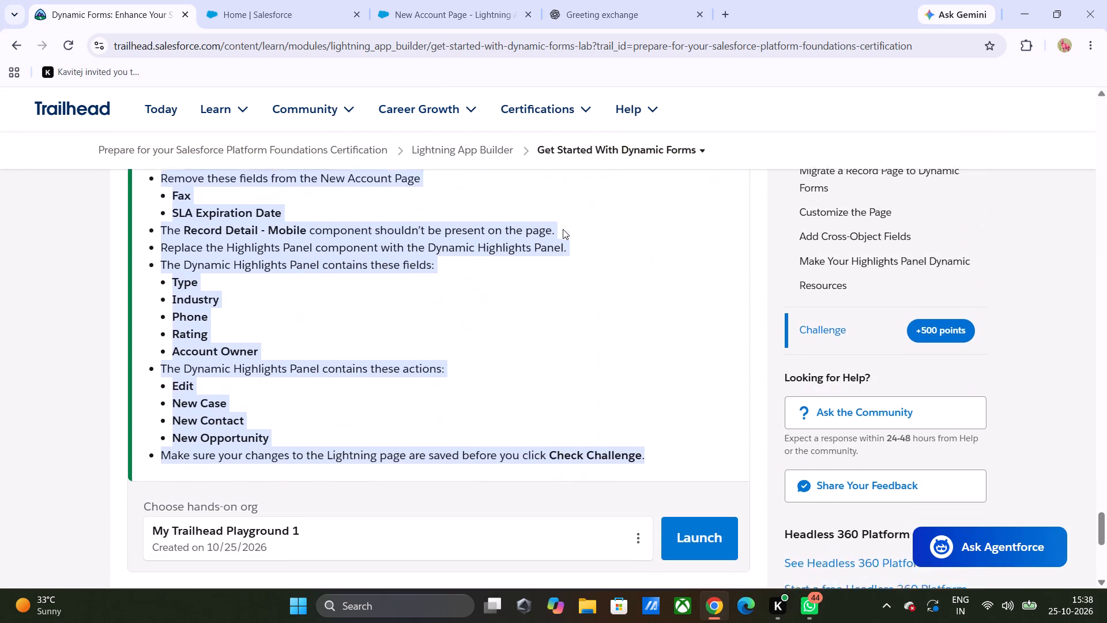
{"action": "scroll", "coordinate": [563, 229], "scroll_direction": "down", "scroll_amount": 1}
{"action": "key", "text": "ctrl+c"}
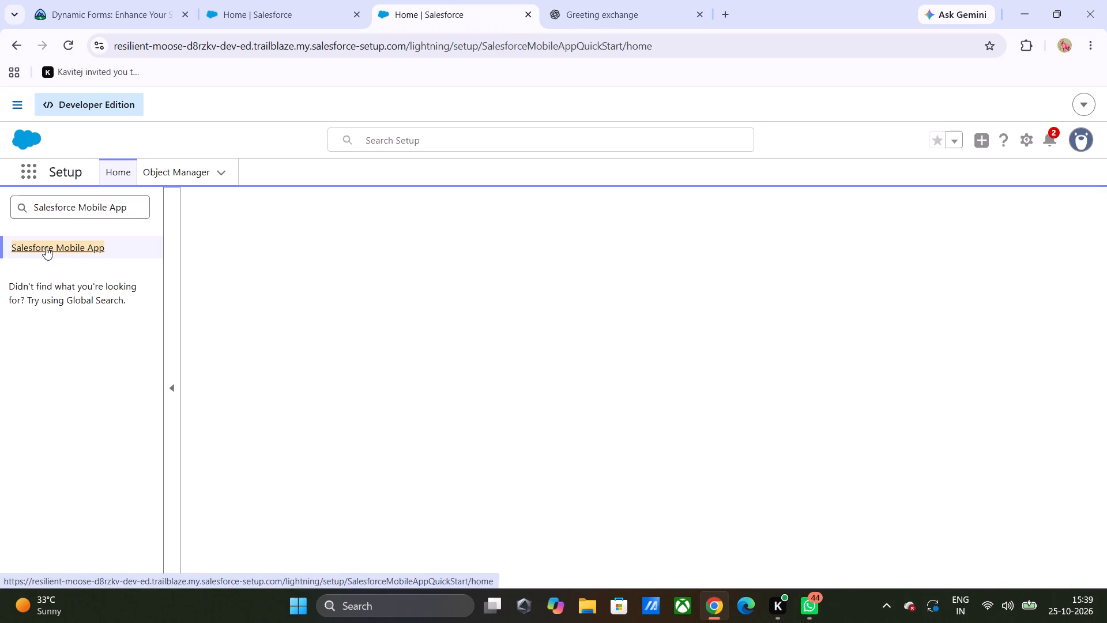
Recheck the ChatGPT instructions and look through the Mobile Features list for the Dynamic Forms on Mobile setting.
{"action": "left_click", "coordinate": [603, 10]}
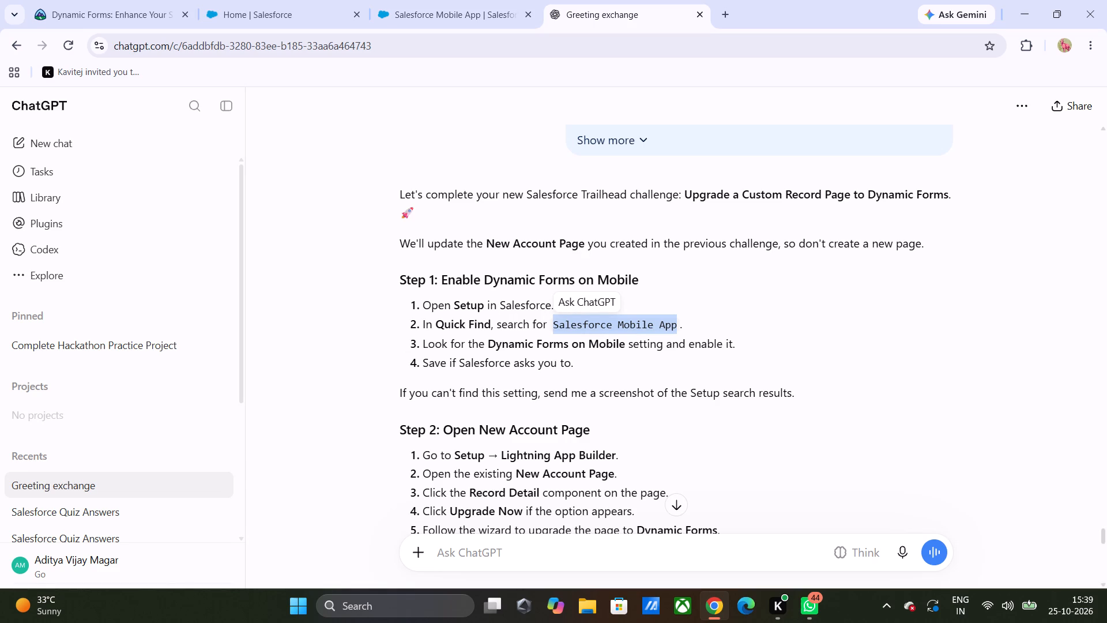
{"action": "left_click", "coordinate": [475, 25]}
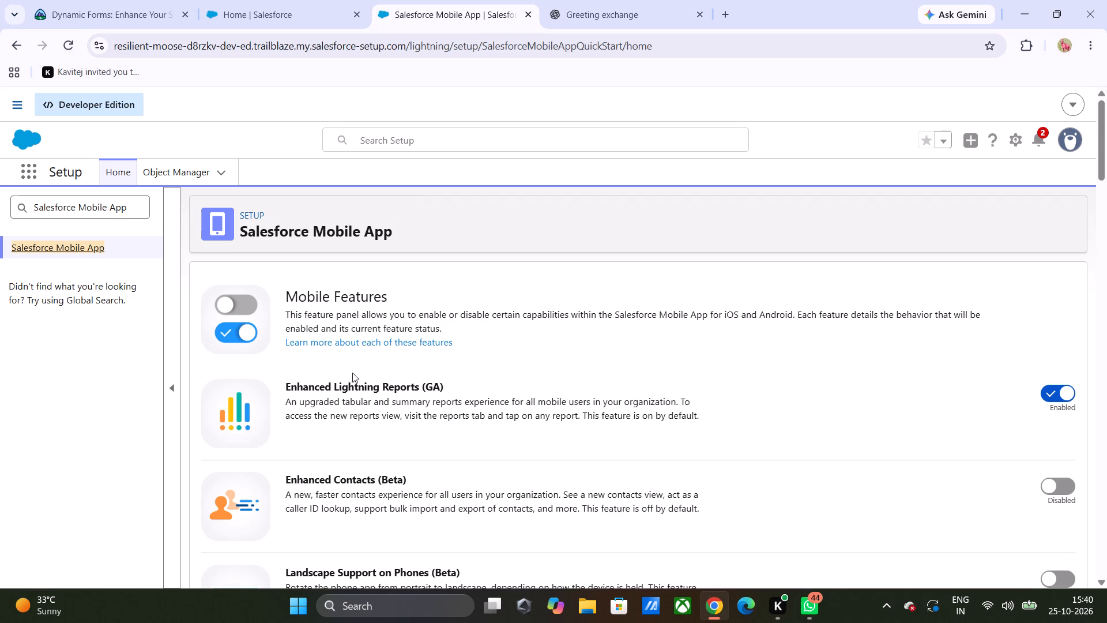
{"action": "scroll", "coordinate": [379, 460], "scroll_direction": "down", "scroll_amount": 5}
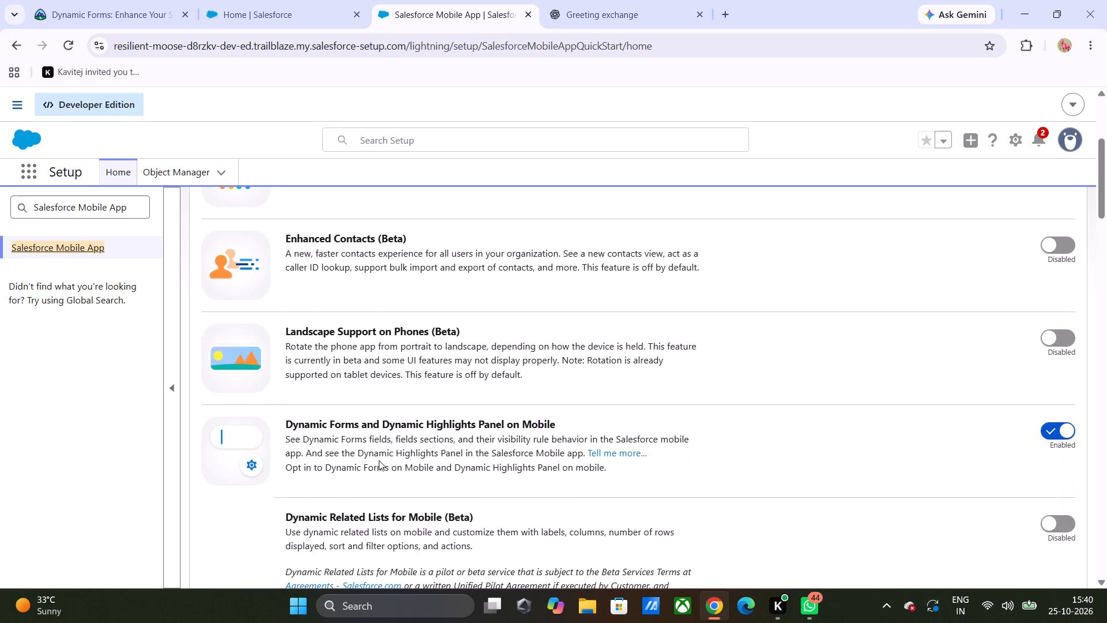
{"action": "scroll", "coordinate": [379, 460], "scroll_direction": "down", "scroll_amount": 1}
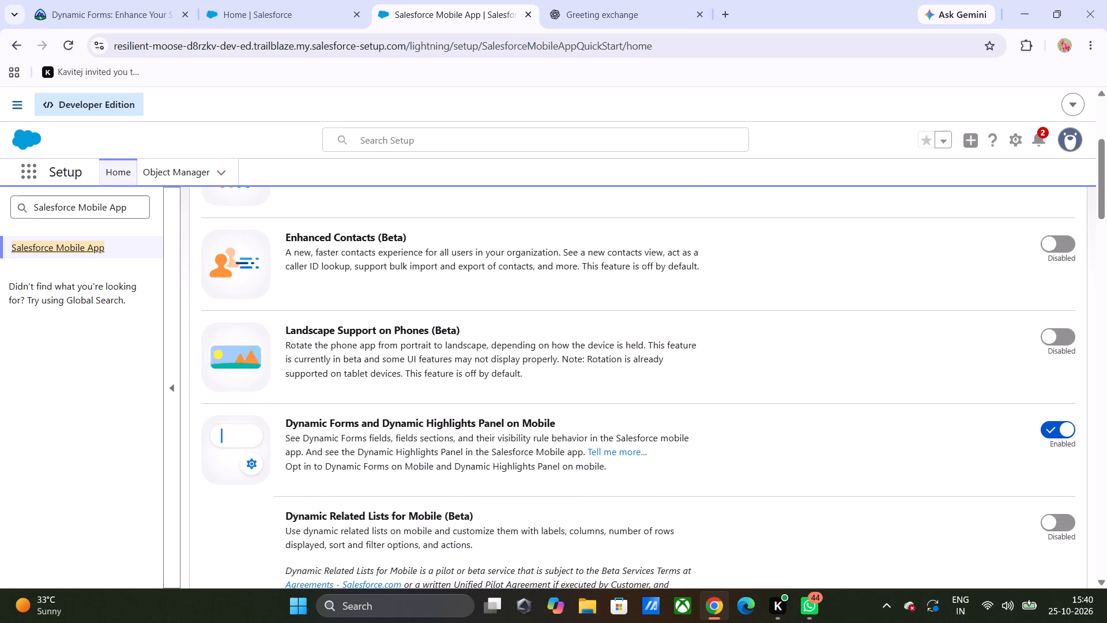
{"action": "scroll", "coordinate": [450, 442], "scroll_direction": "down", "scroll_amount": 3}
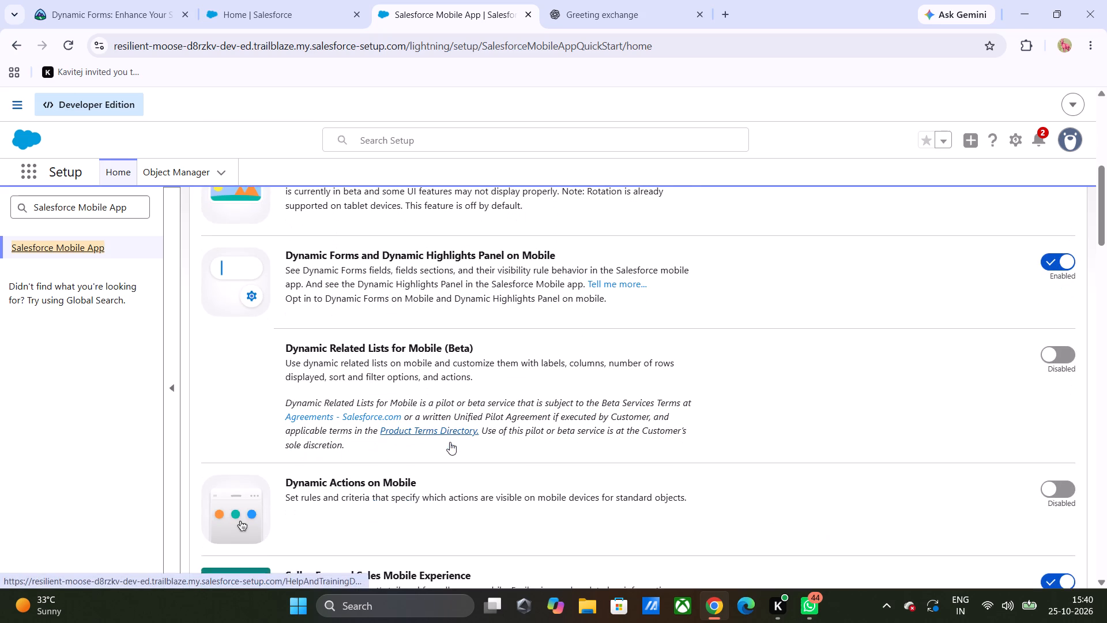
{"action": "scroll", "coordinate": [450, 442], "scroll_direction": "down", "scroll_amount": 4}
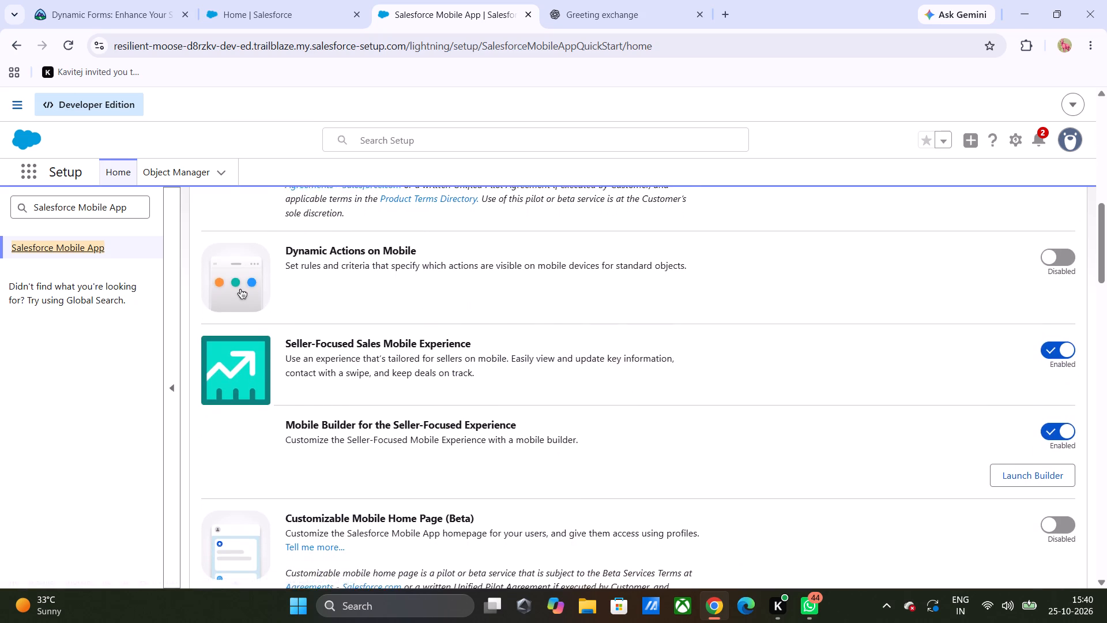
{"action": "scroll", "coordinate": [450, 442], "scroll_direction": "down", "scroll_amount": 5}
{"action": "scroll", "coordinate": [450, 442], "scroll_direction": "up", "scroll_amount": 6}
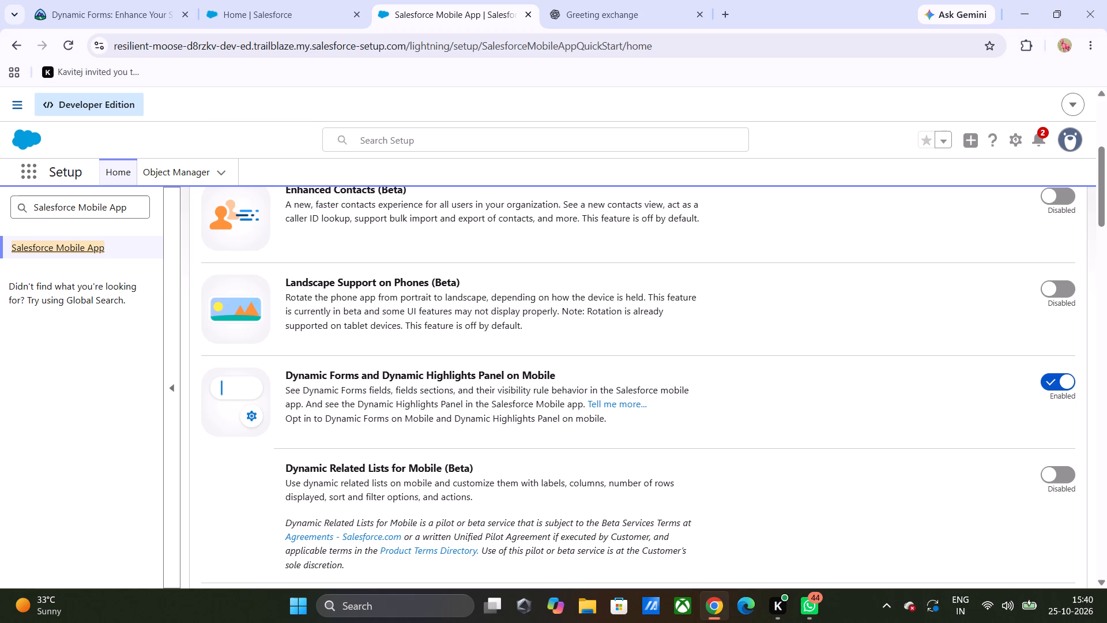
{"action": "scroll", "coordinate": [410, 380], "scroll_direction": "up", "scroll_amount": 6}
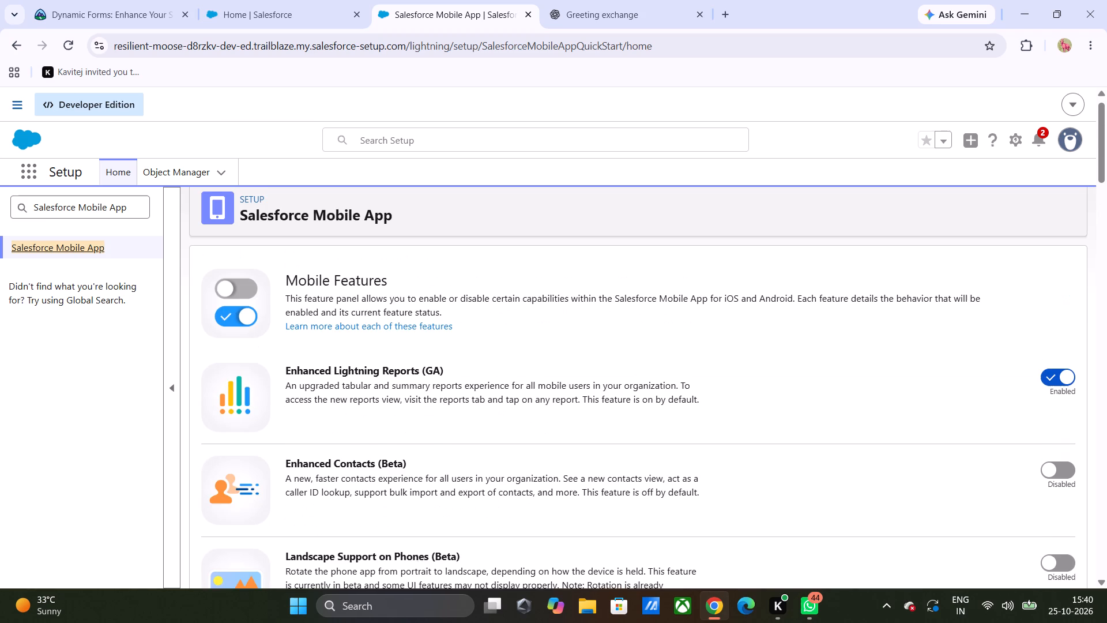
{"action": "scroll", "coordinate": [410, 380], "scroll_direction": "down", "scroll_amount": 1}
Compare the ChatGPT instructions with the full Salesforce Mobile App setup page, examining its dynamic and mobile feature settings.
{"action": "left_click", "coordinate": [597, 17]}
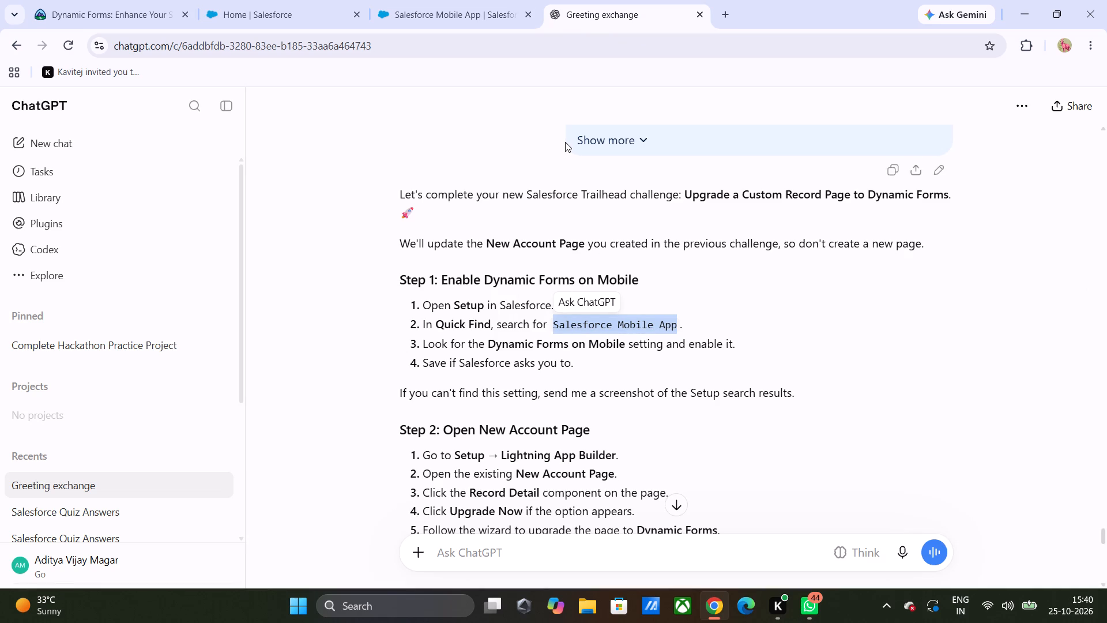
{"action": "left_click", "coordinate": [510, 0]}
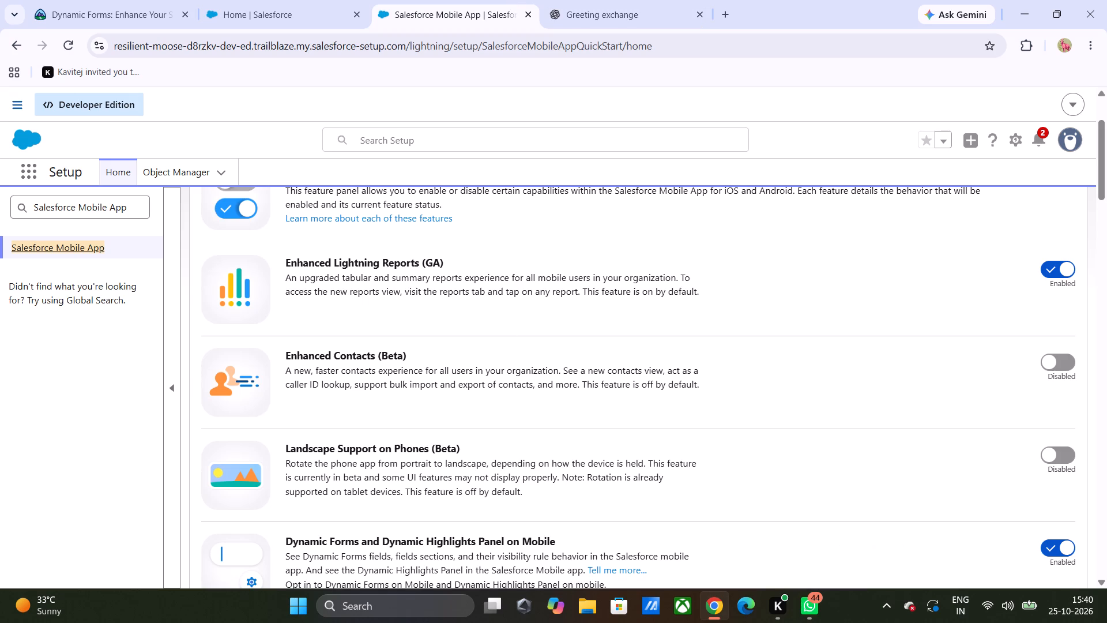
{"action": "scroll", "coordinate": [529, 369], "scroll_direction": "down", "scroll_amount": 16}
{"action": "scroll", "coordinate": [529, 369], "scroll_direction": "up", "scroll_amount": 9}
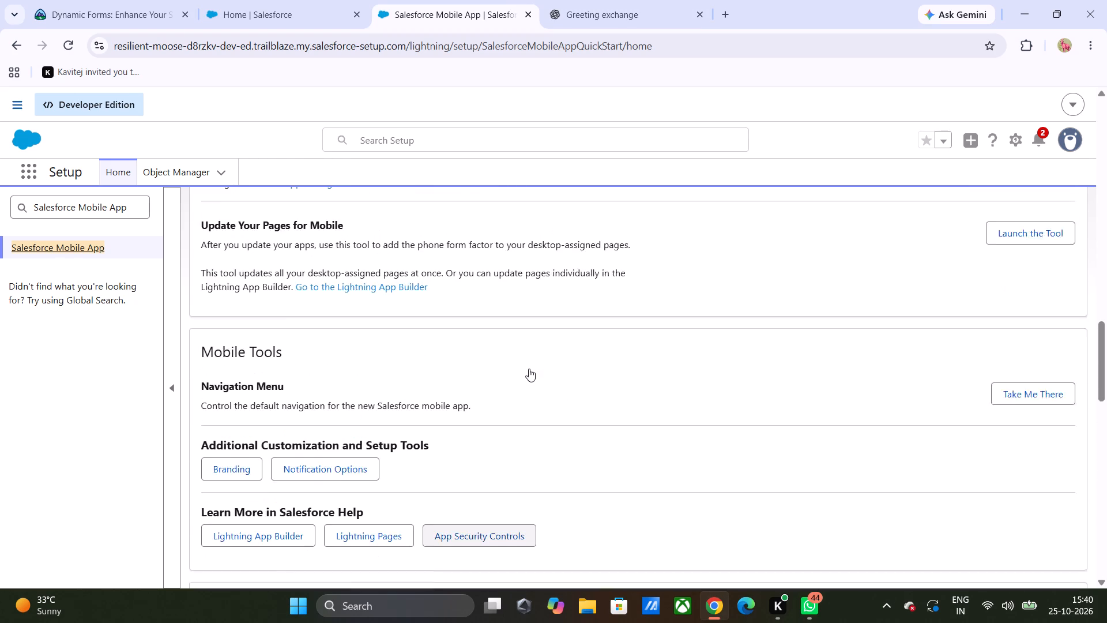
{"action": "scroll", "coordinate": [529, 369], "scroll_direction": "up", "scroll_amount": 2}
{"action": "scroll", "coordinate": [529, 369], "scroll_direction": "down", "scroll_amount": 4}
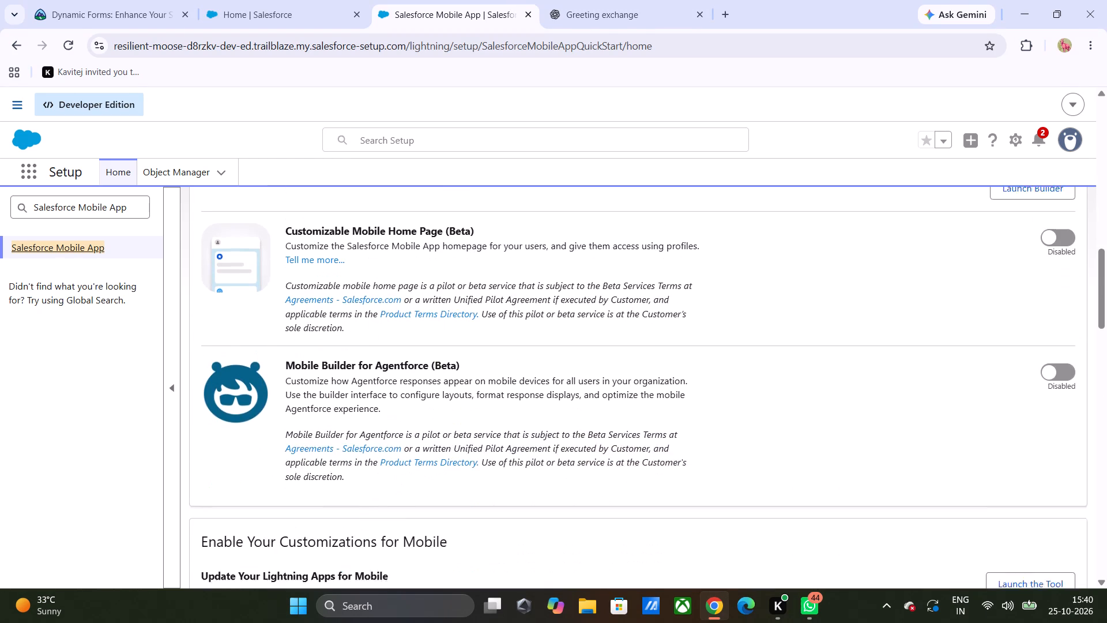
{"action": "scroll", "coordinate": [529, 369], "scroll_direction": "down", "scroll_amount": 1}
{"action": "scroll", "coordinate": [529, 369], "scroll_direction": "up", "scroll_amount": 2}
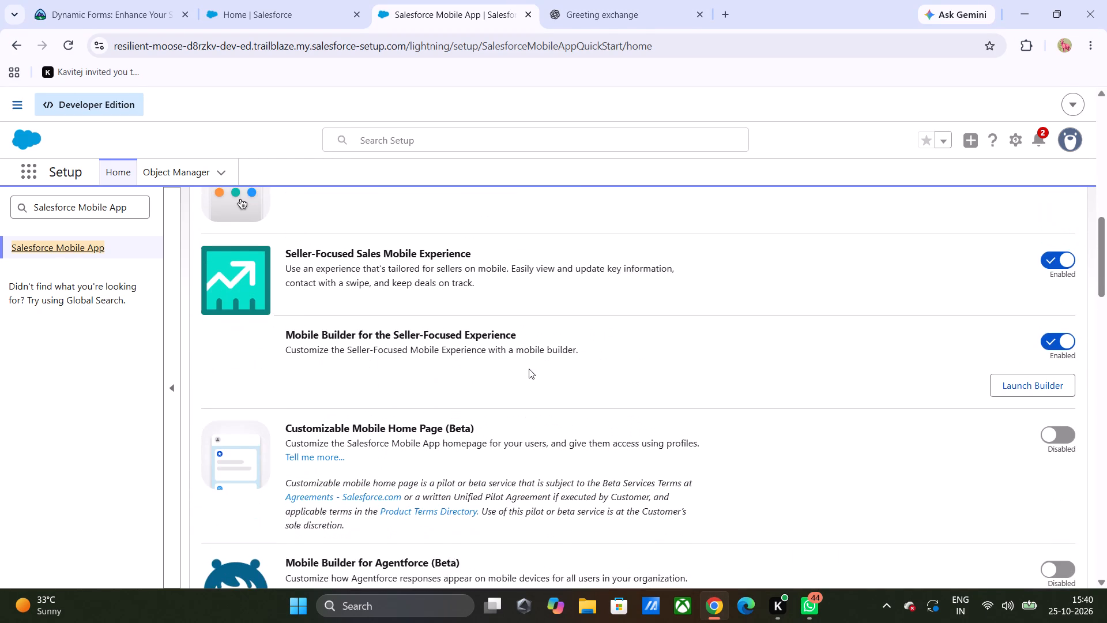
{"action": "scroll", "coordinate": [529, 369], "scroll_direction": "up", "scroll_amount": 3}
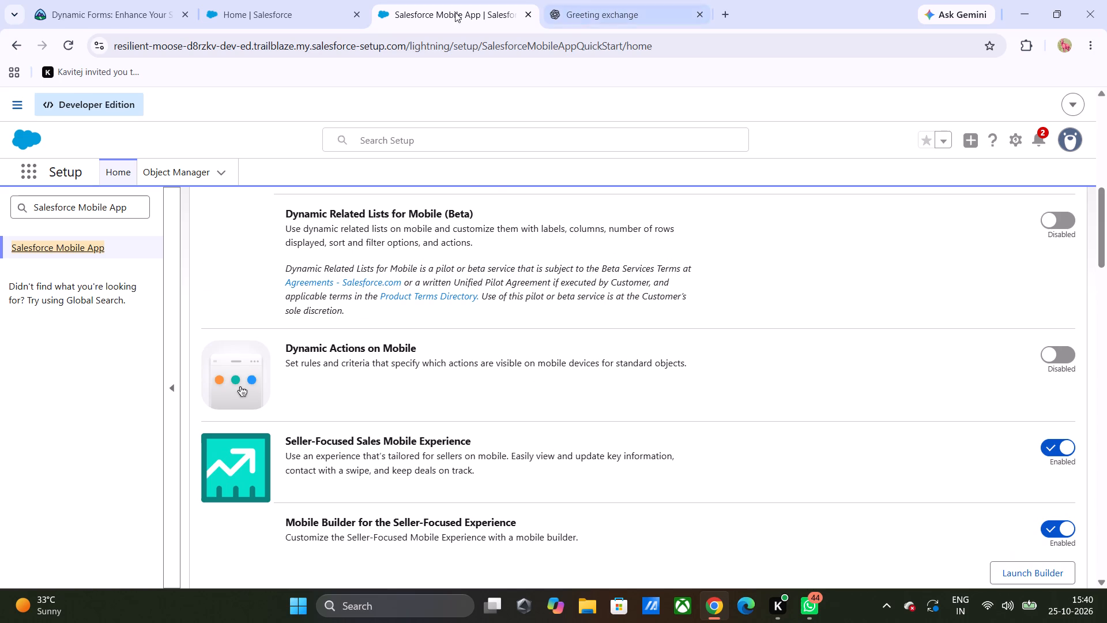
{"action": "scroll", "coordinate": [501, 416], "scroll_direction": "up", "scroll_amount": 4}
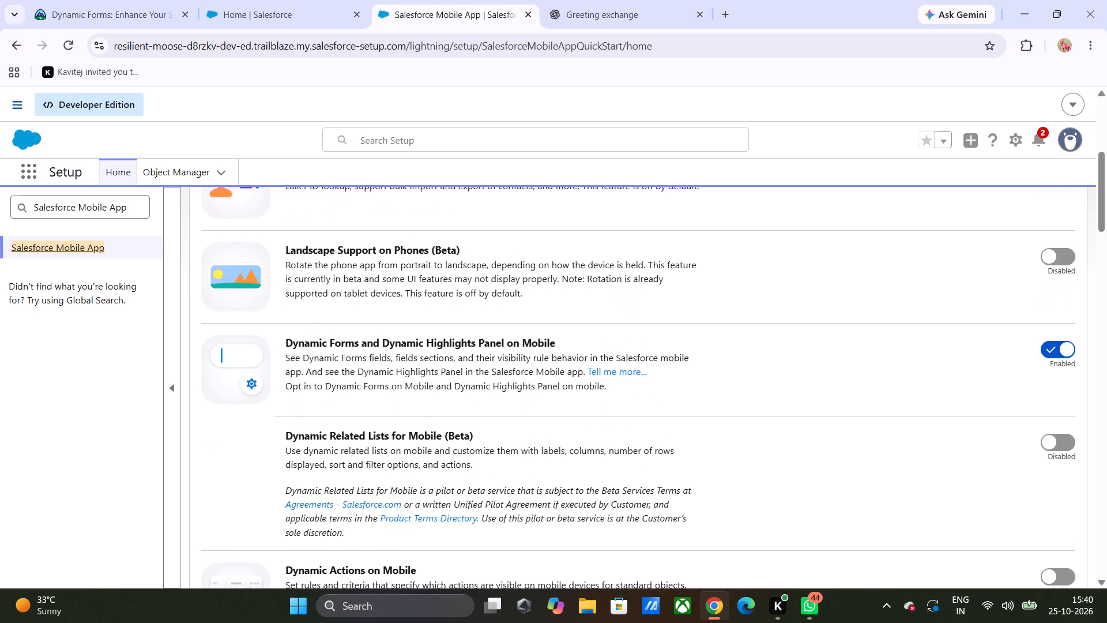
{"action": "scroll", "coordinate": [501, 416], "scroll_direction": "up", "scroll_amount": 1}
{"action": "scroll", "coordinate": [420, 511], "scroll_direction": "down", "scroll_amount": 1}
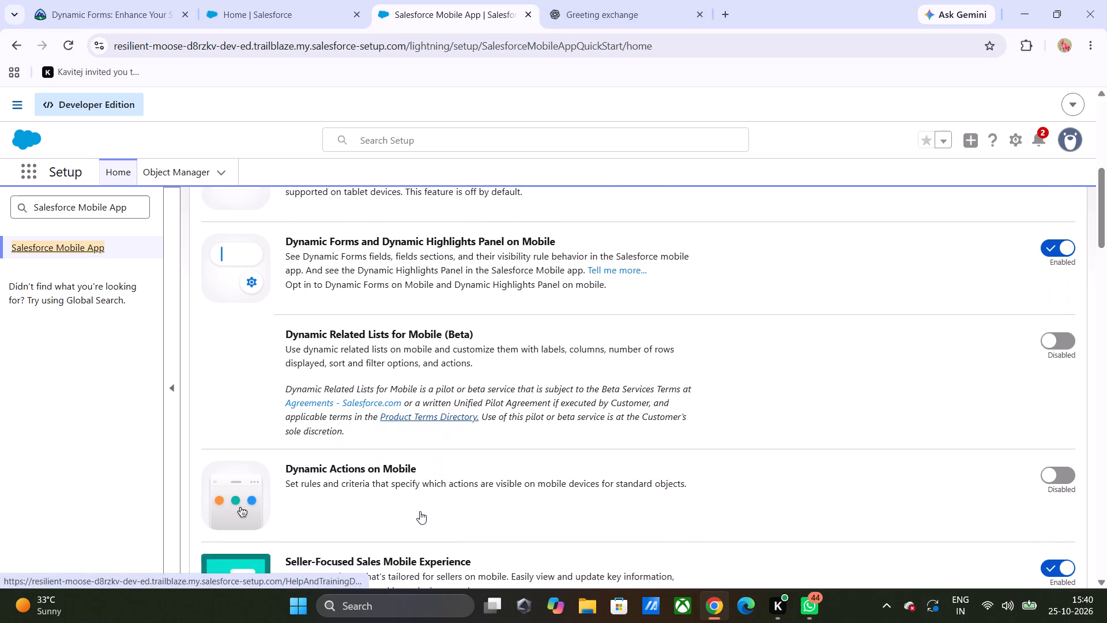
{"action": "scroll", "coordinate": [420, 511], "scroll_direction": "down", "scroll_amount": 1}
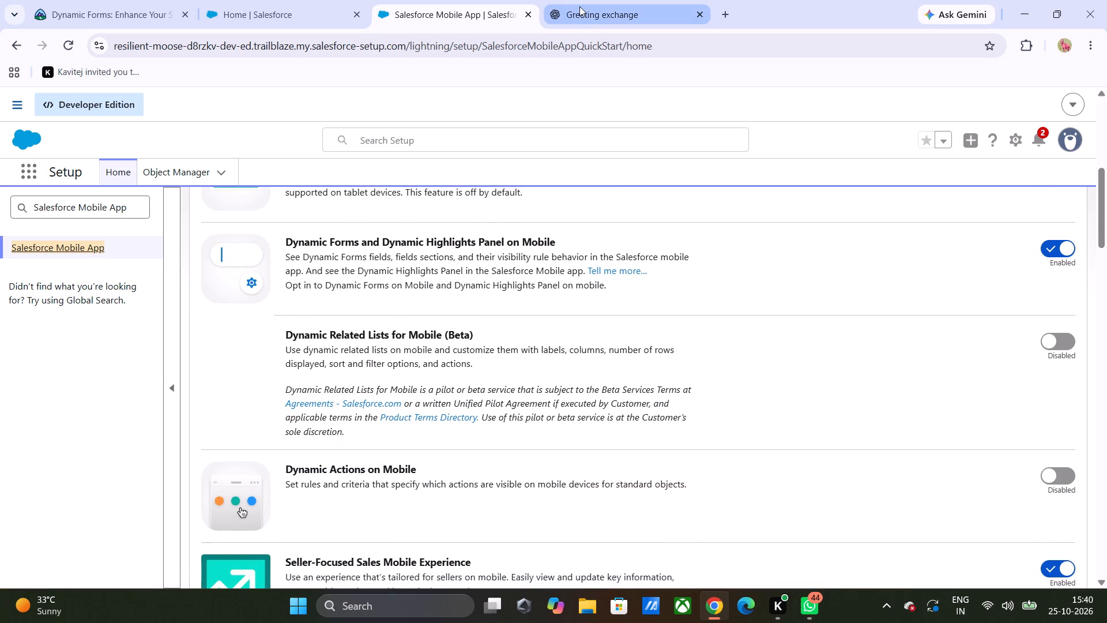
{"action": "scroll", "coordinate": [450, 278], "scroll_direction": "up", "scroll_amount": 1}
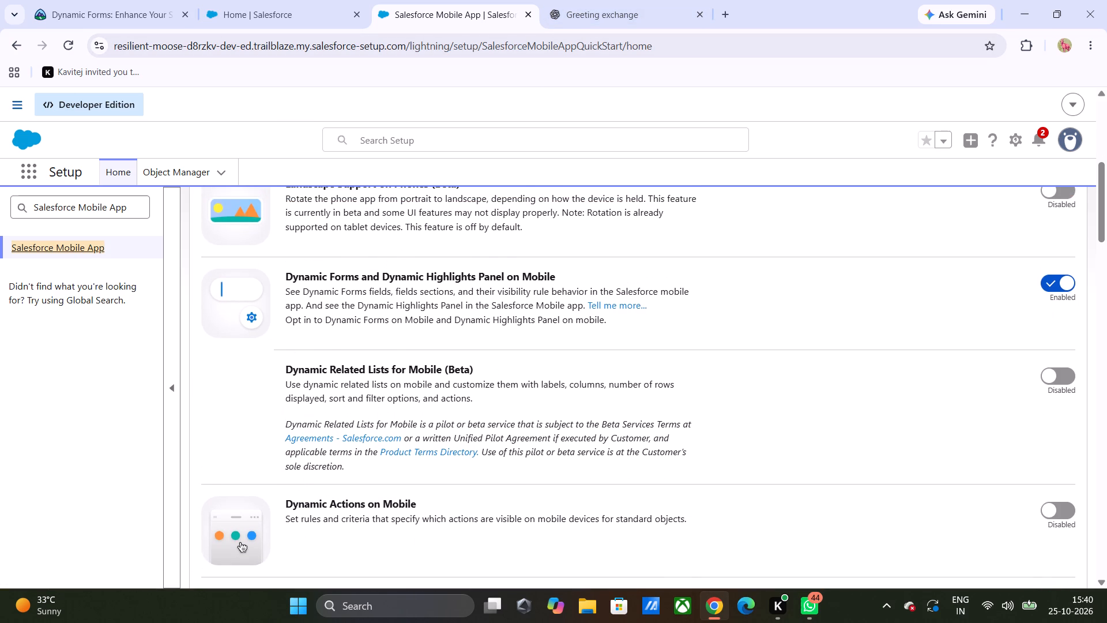
{"action": "key", "text": "Print"}
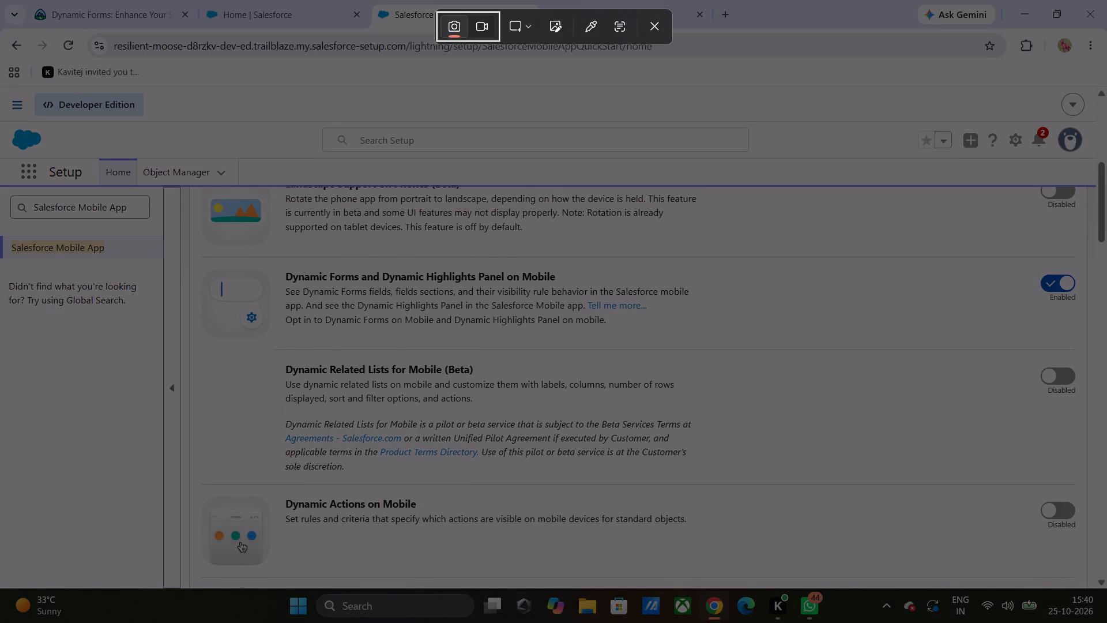
{"action": "left_click_drag", "start_coordinate": [123, 237], "coordinate": [1106, 477]}
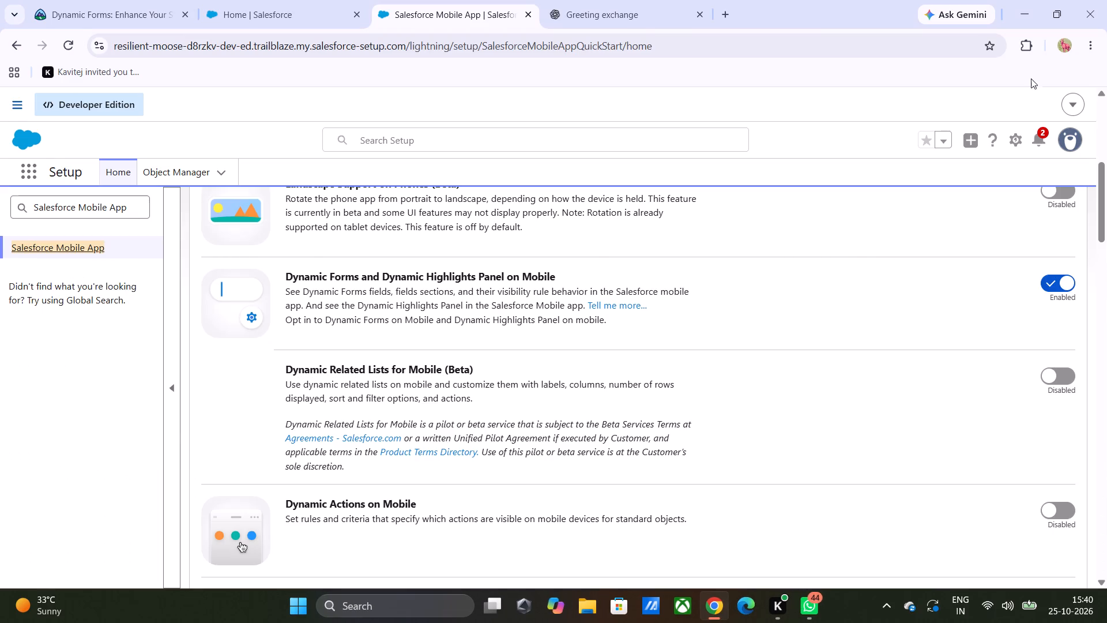
{"action": "left_click", "coordinate": [611, 8]}
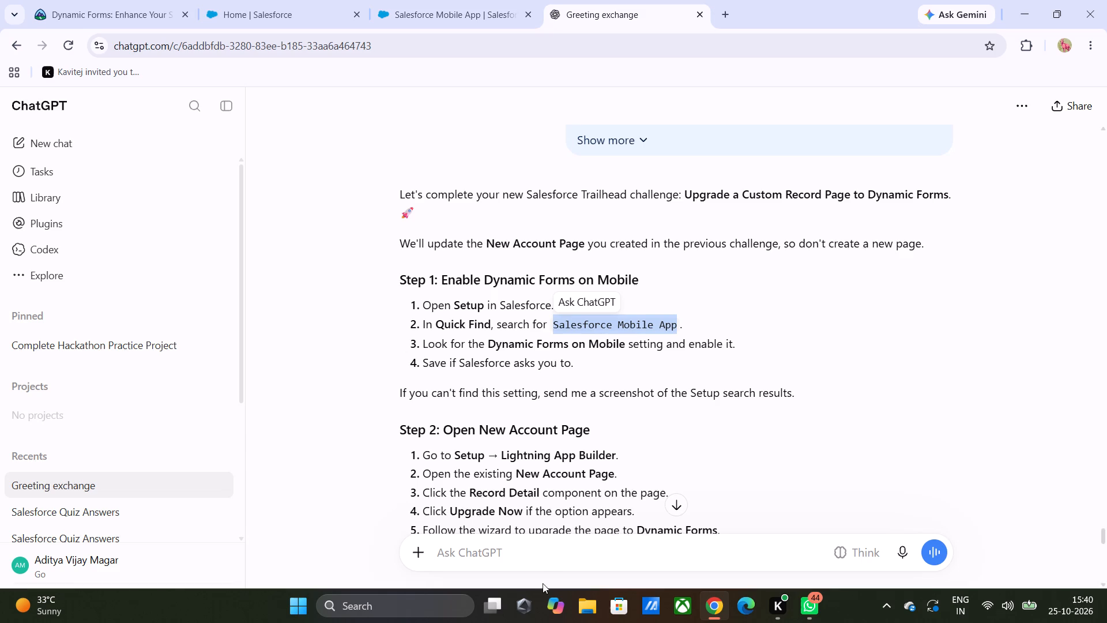
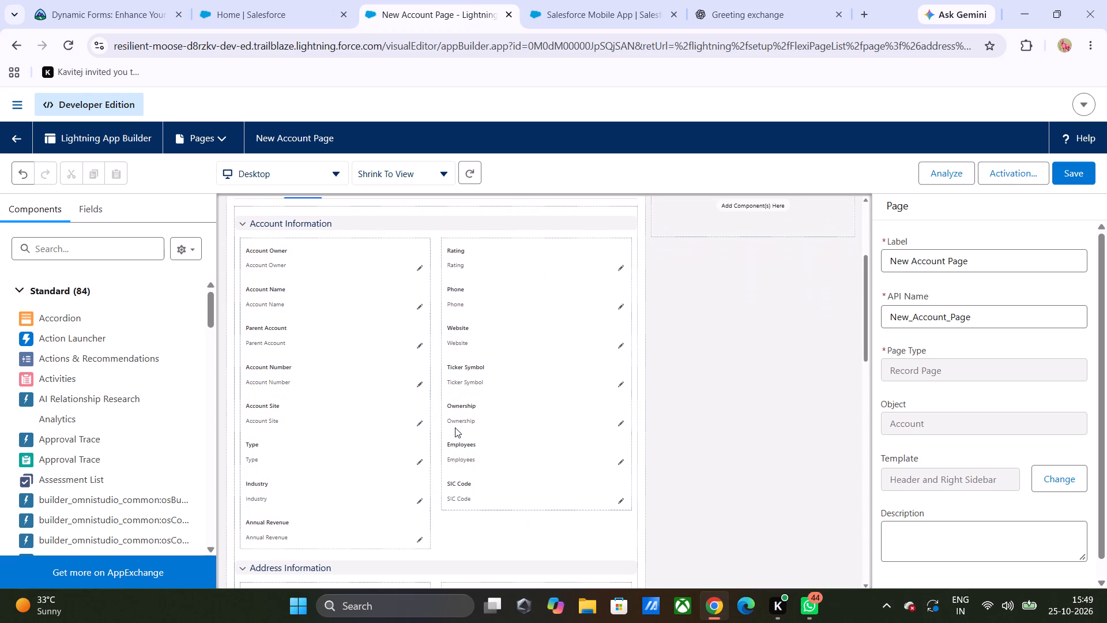
{"action": "scroll", "coordinate": [455, 427], "scroll_direction": "down", "scroll_amount": 2}
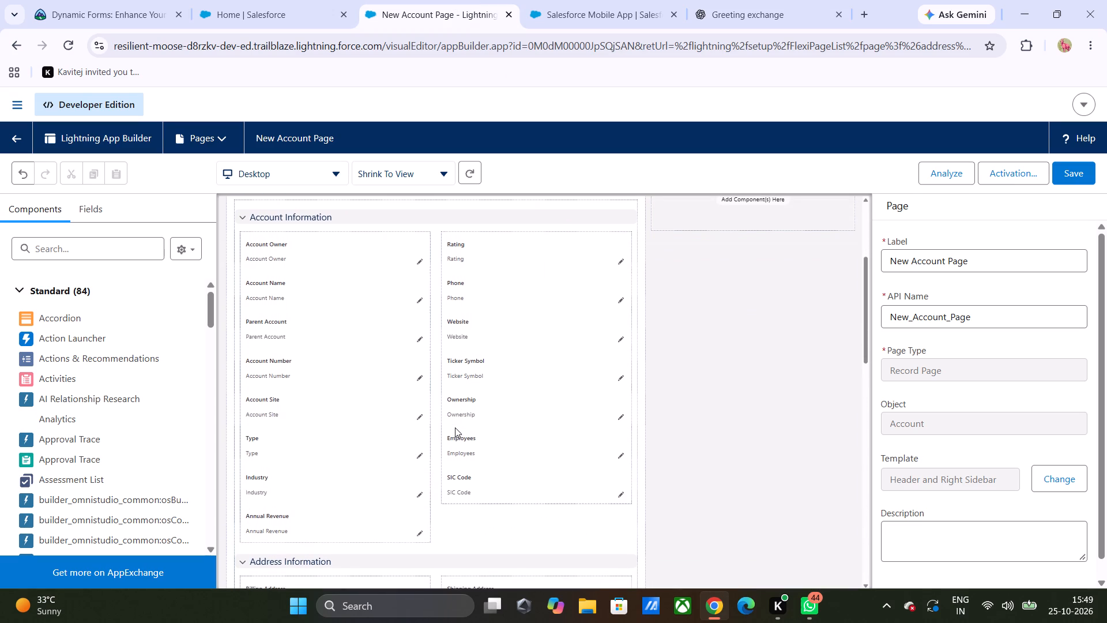
{"action": "scroll", "coordinate": [455, 427], "scroll_direction": "down", "scroll_amount": 1}
{"action": "scroll", "coordinate": [455, 427], "scroll_direction": "up", "scroll_amount": 2}
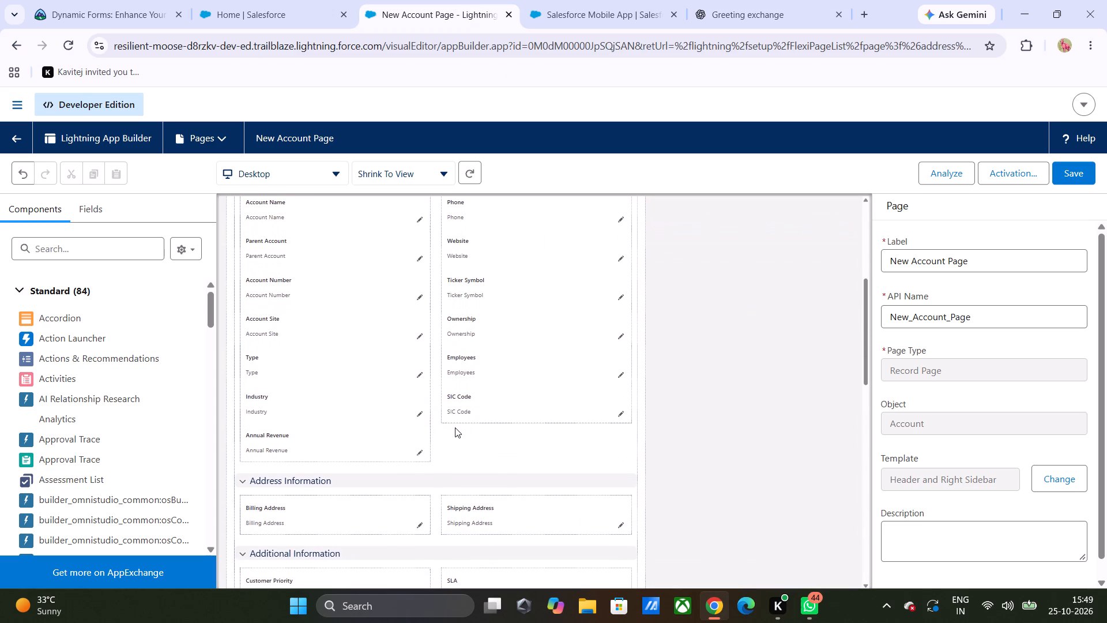
{"action": "scroll", "coordinate": [455, 427], "scroll_direction": "up", "scroll_amount": 1}
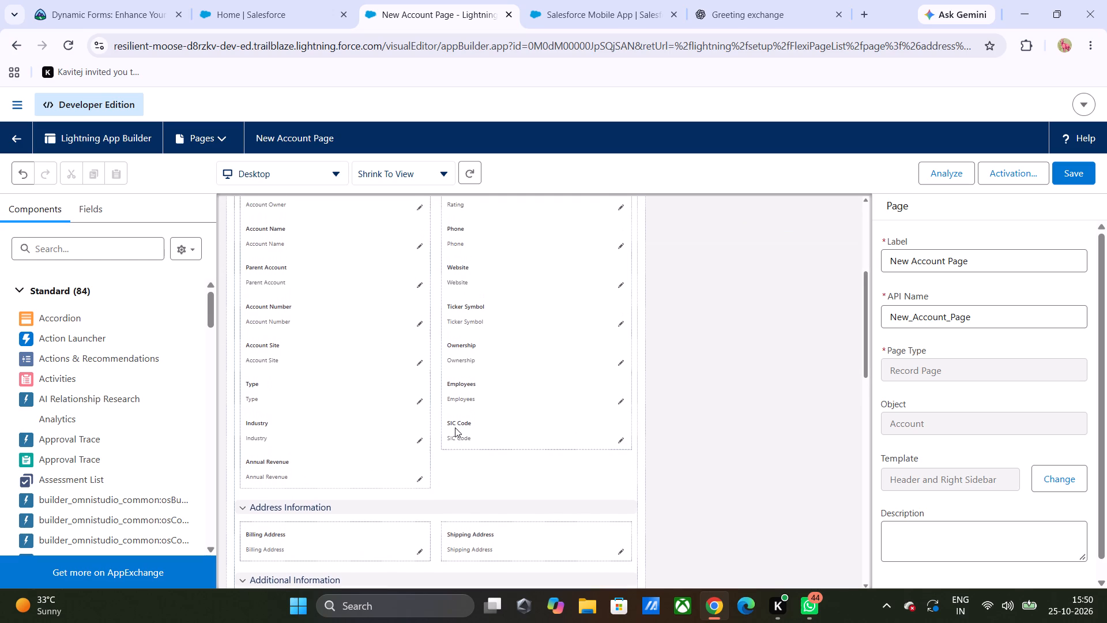
{"action": "scroll", "coordinate": [455, 427], "scroll_direction": "up", "scroll_amount": 1}
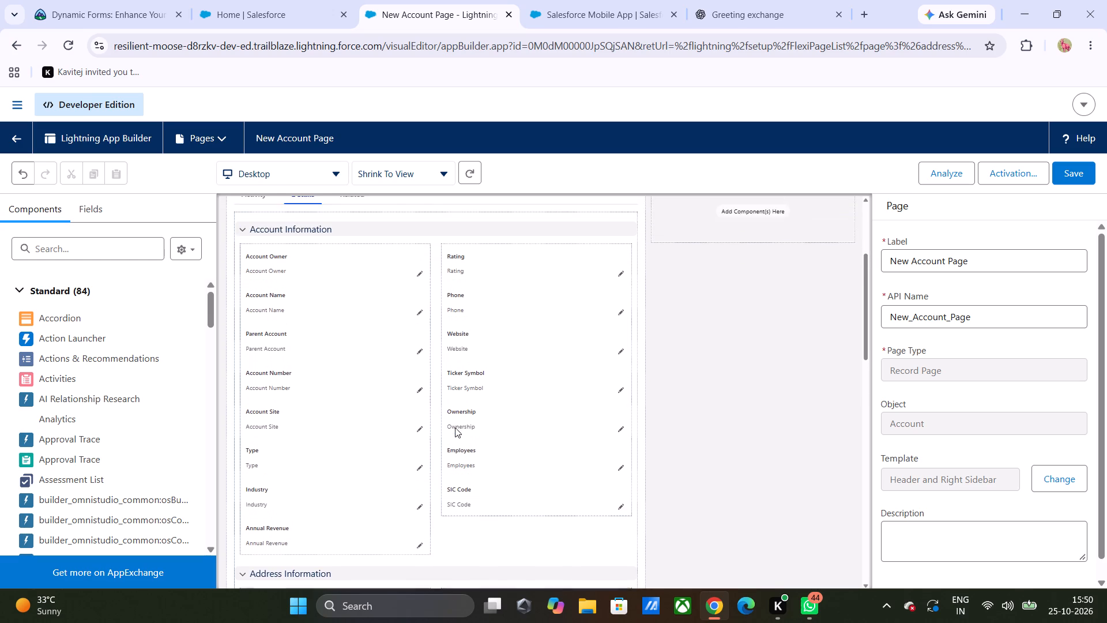
{"action": "scroll", "coordinate": [455, 427], "scroll_direction": "up", "scroll_amount": 1}
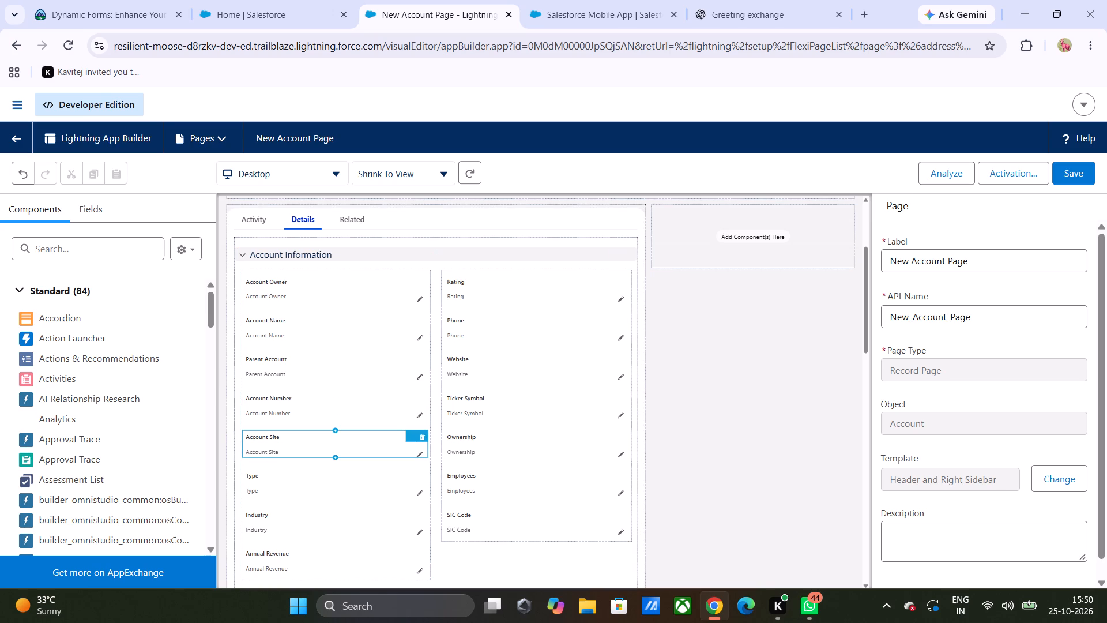
{"action": "scroll", "coordinate": [275, 504], "scroll_direction": "down", "scroll_amount": 3}
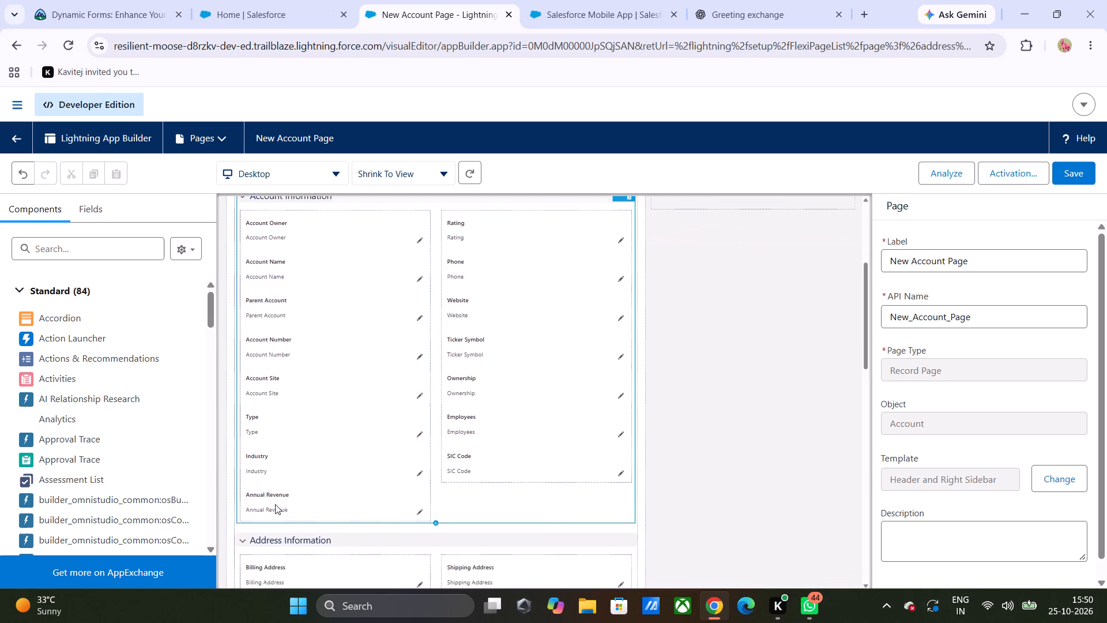
{"action": "scroll", "coordinate": [275, 504], "scroll_direction": "down", "scroll_amount": 4}
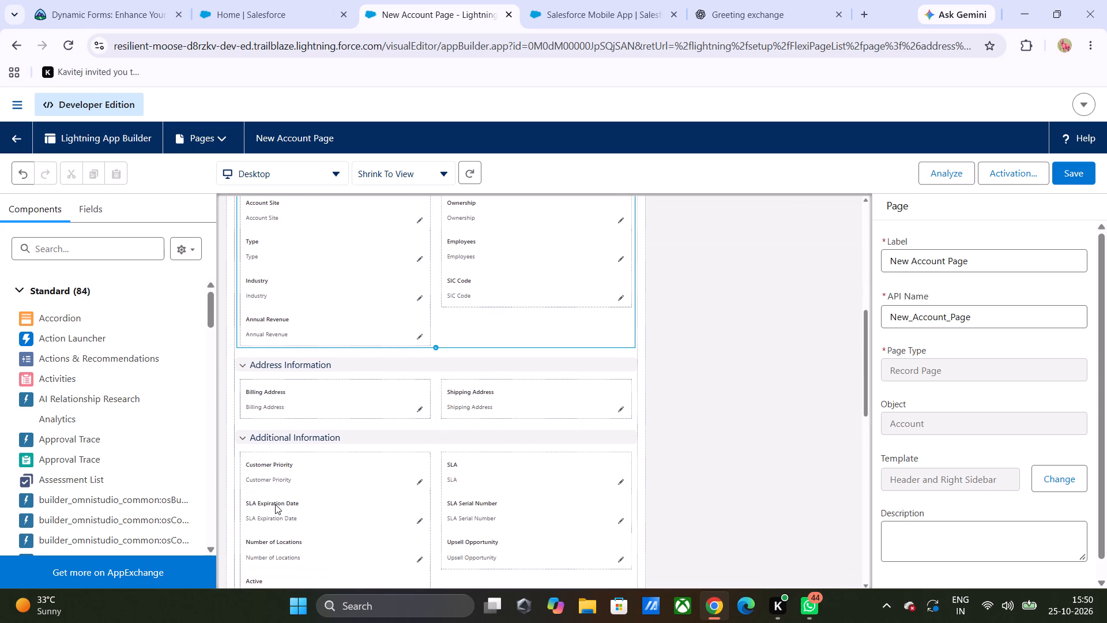
{"action": "scroll", "coordinate": [275, 504], "scroll_direction": "down", "scroll_amount": 2}
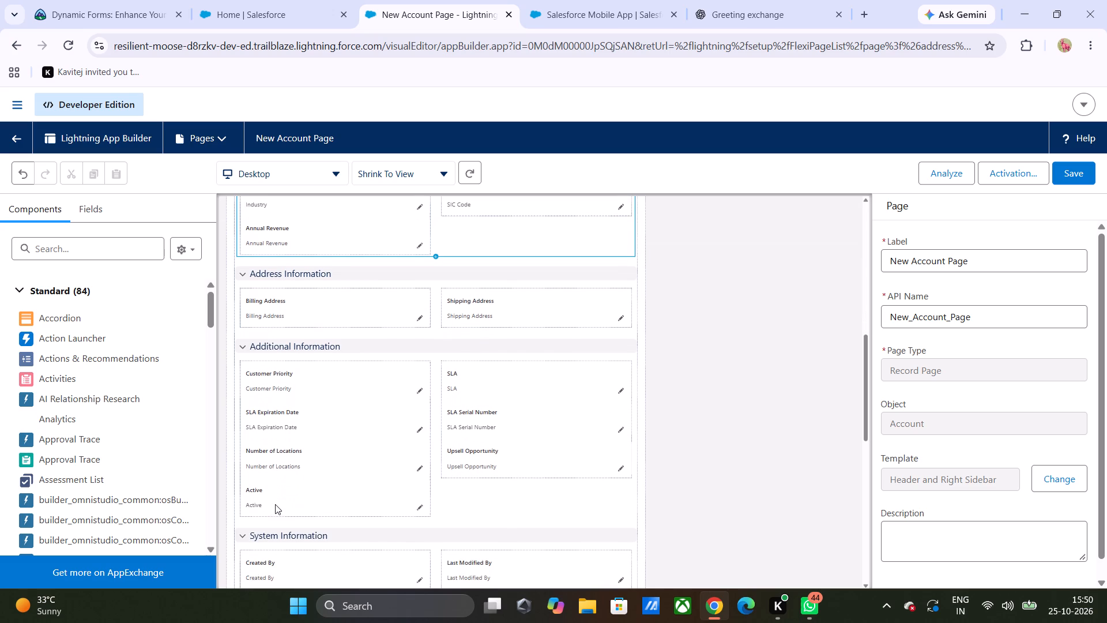
{"action": "scroll", "coordinate": [275, 504], "scroll_direction": "down", "scroll_amount": 1}
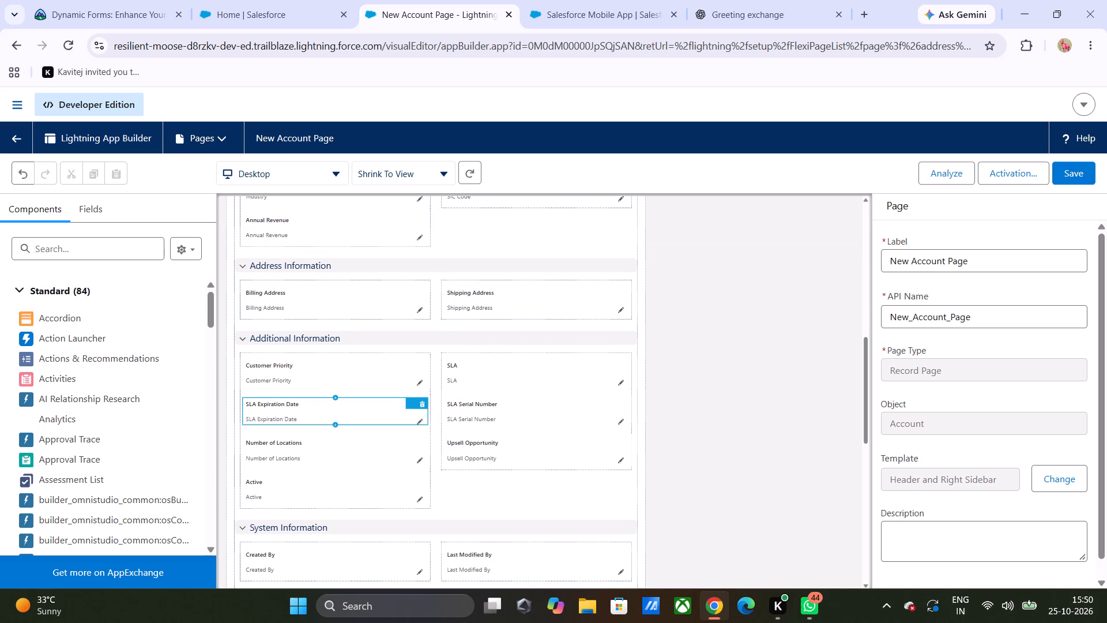
{"action": "left_click", "coordinate": [422, 402]}
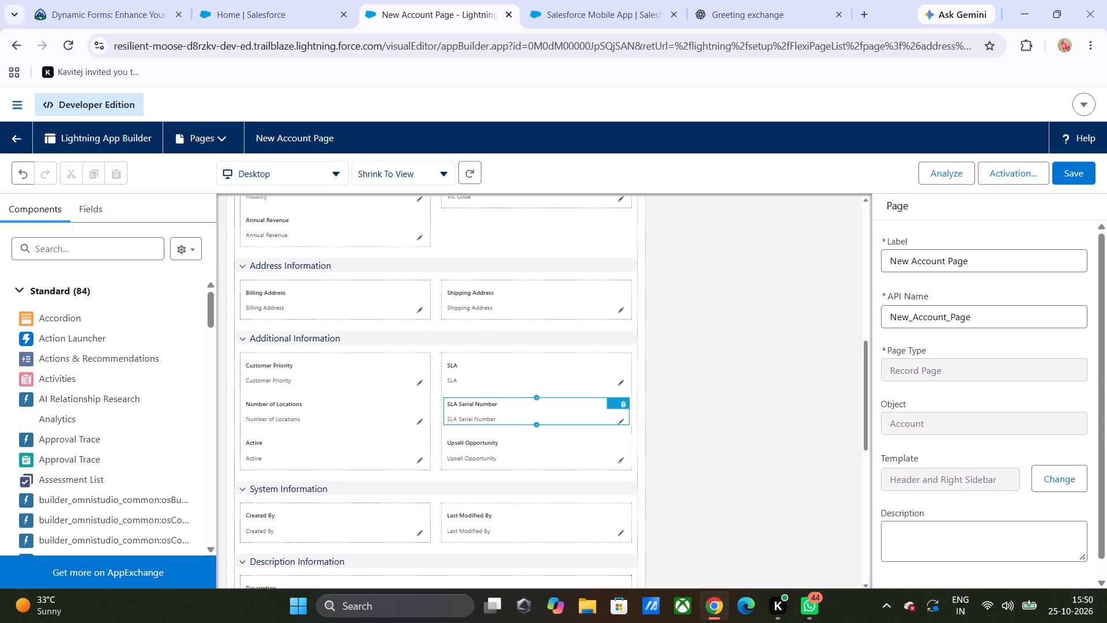
Upgrade the remaining Record Detail component below Description Information to Dynamic Forms, using Account Layout as source without the Accordion migration.
{"action": "scroll", "coordinate": [451, 435], "scroll_direction": "down", "scroll_amount": 8}
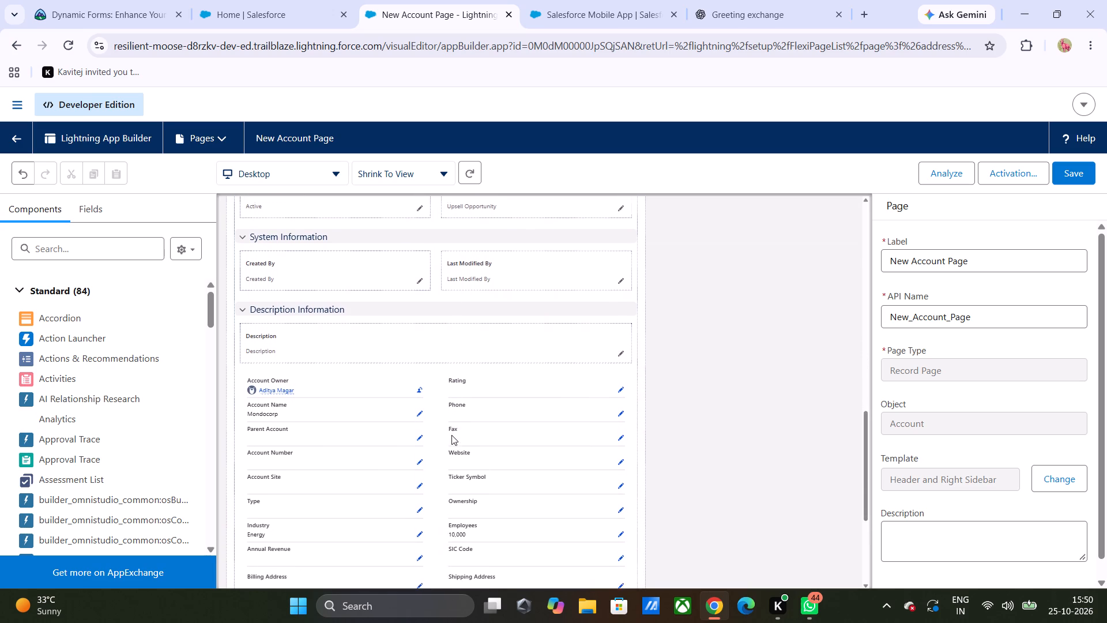
{"action": "scroll", "coordinate": [451, 435], "scroll_direction": "down", "scroll_amount": 3}
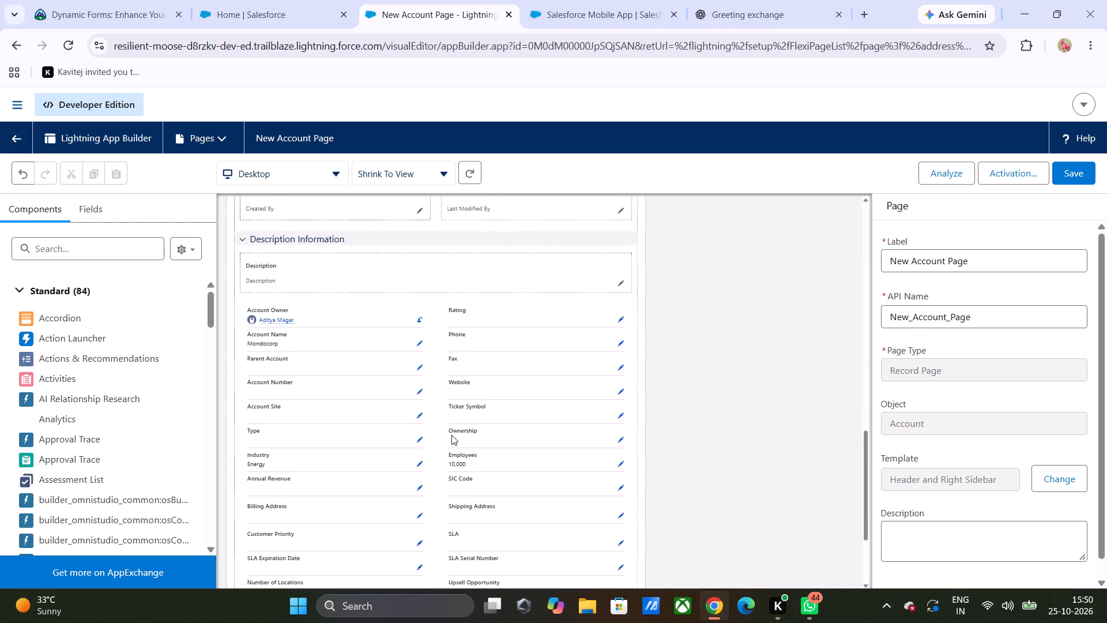
{"action": "scroll", "coordinate": [451, 435], "scroll_direction": "down", "scroll_amount": 1}
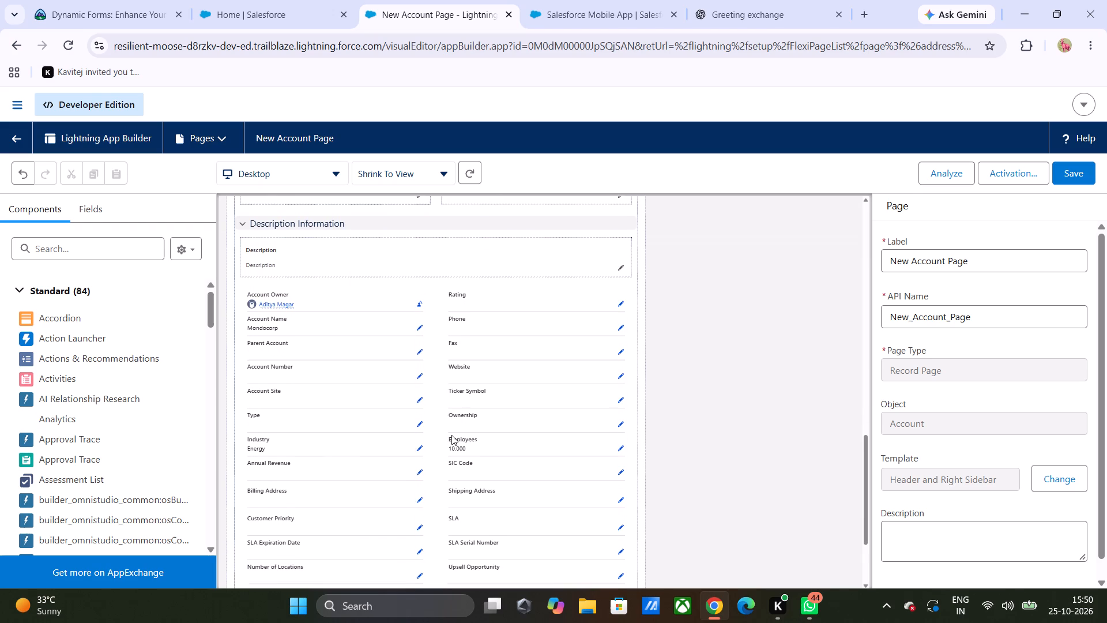
{"action": "scroll", "coordinate": [451, 435], "scroll_direction": "down", "scroll_amount": 2}
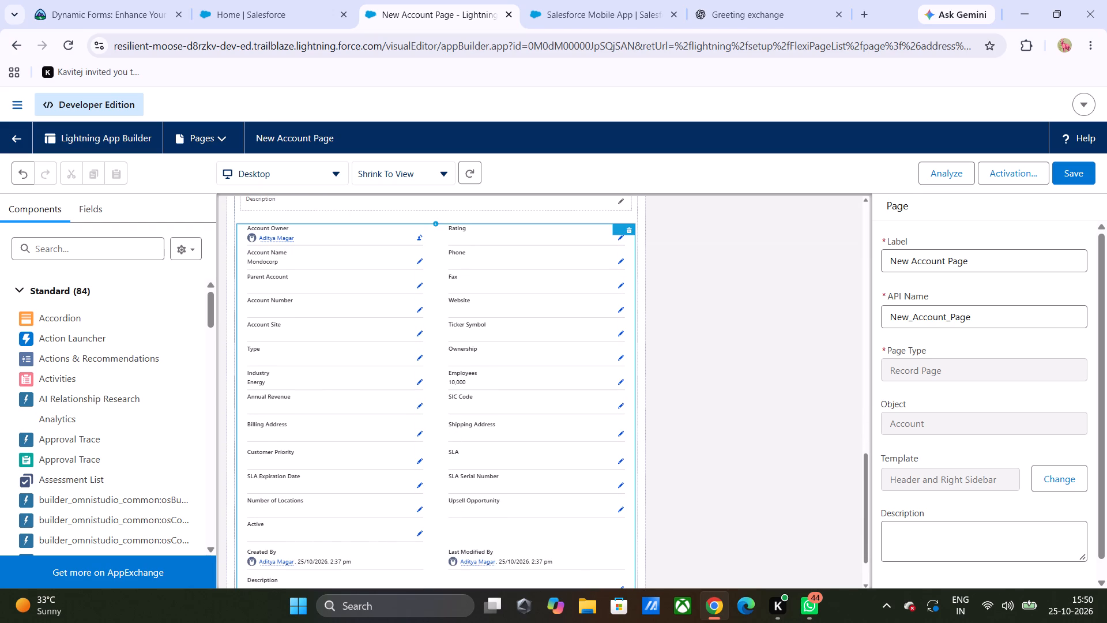
{"action": "scroll", "coordinate": [323, 474], "scroll_direction": "down", "scroll_amount": 1}
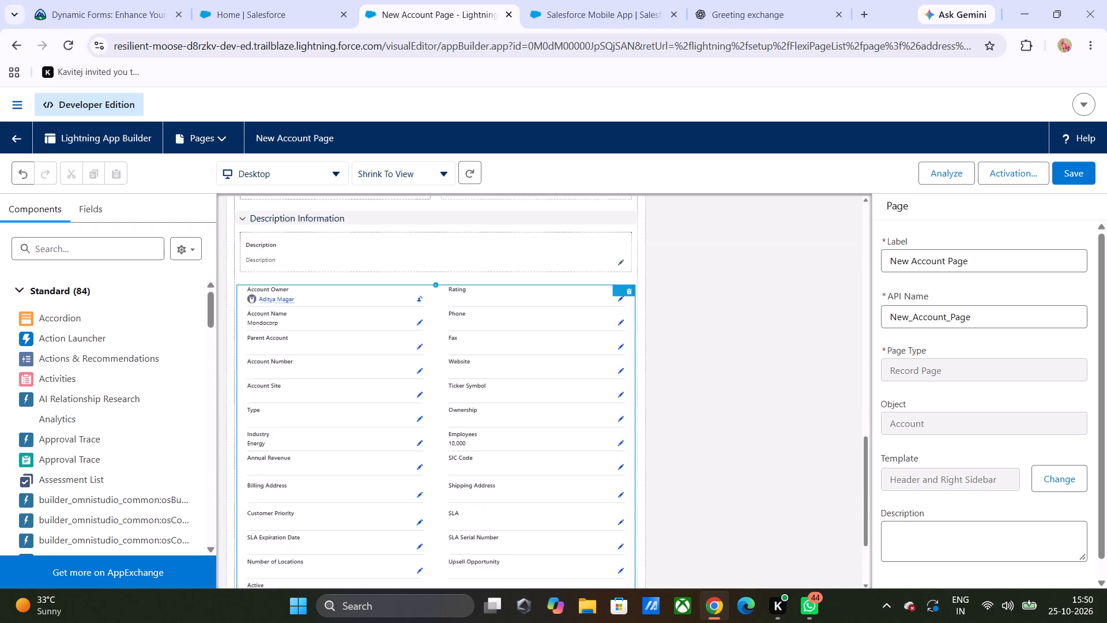
{"action": "scroll", "coordinate": [323, 474], "scroll_direction": "down", "scroll_amount": 1}
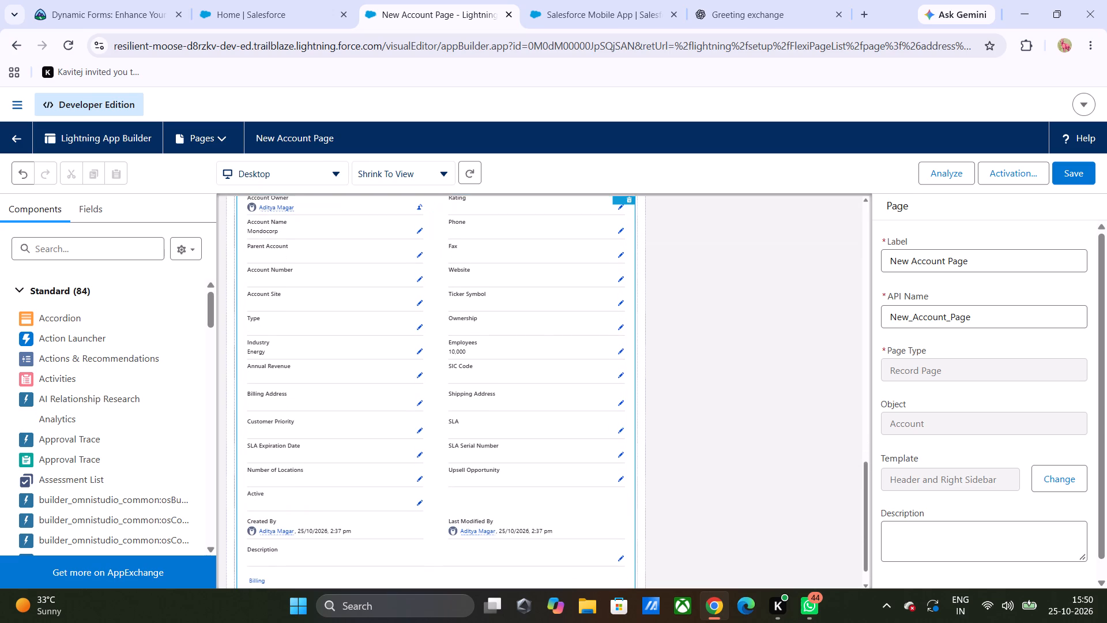
{"action": "scroll", "coordinate": [323, 474], "scroll_direction": "down", "scroll_amount": 1}
{"action": "left_click", "coordinate": [274, 444]}
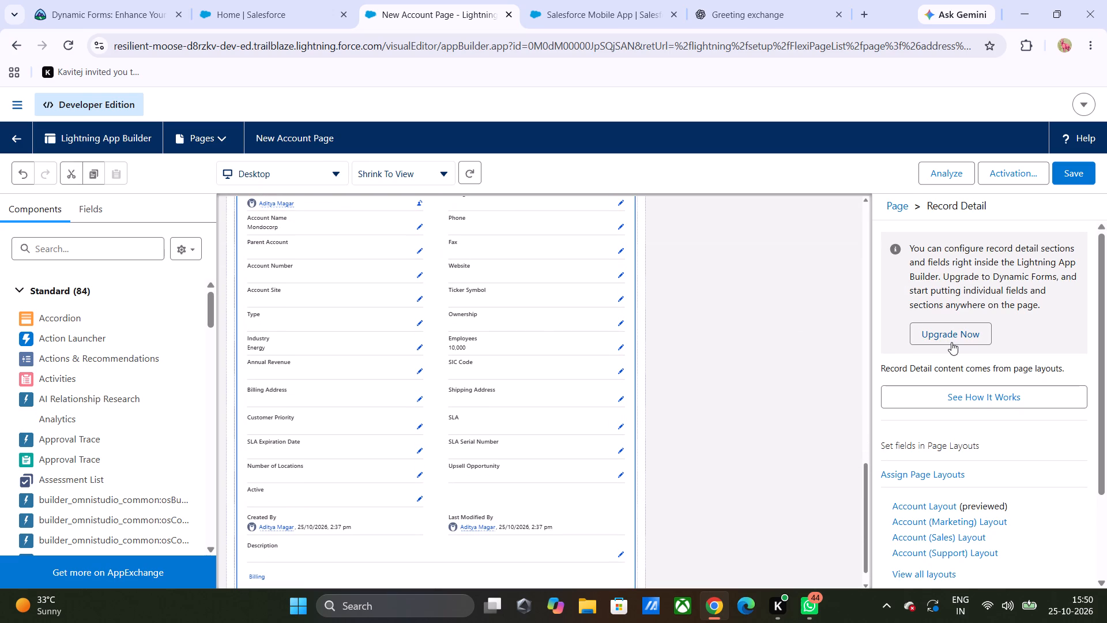
{"action": "scroll", "coordinate": [430, 340], "scroll_direction": "up", "scroll_amount": 5}
{"action": "scroll", "coordinate": [430, 340], "scroll_direction": "down", "scroll_amount": 7}
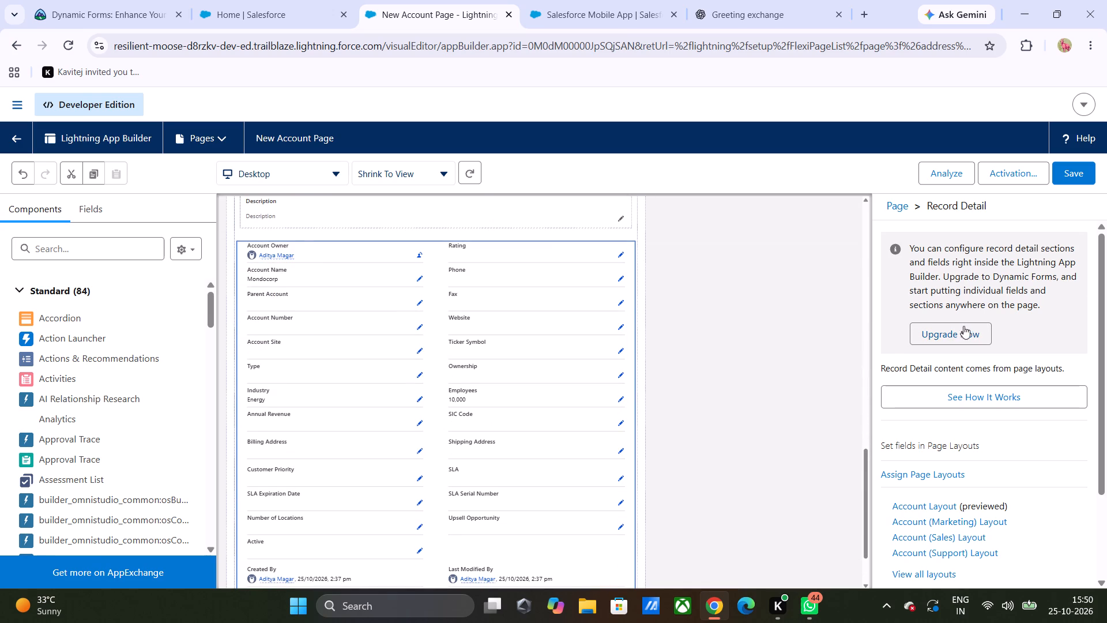
{"action": "left_click", "coordinate": [954, 331]}
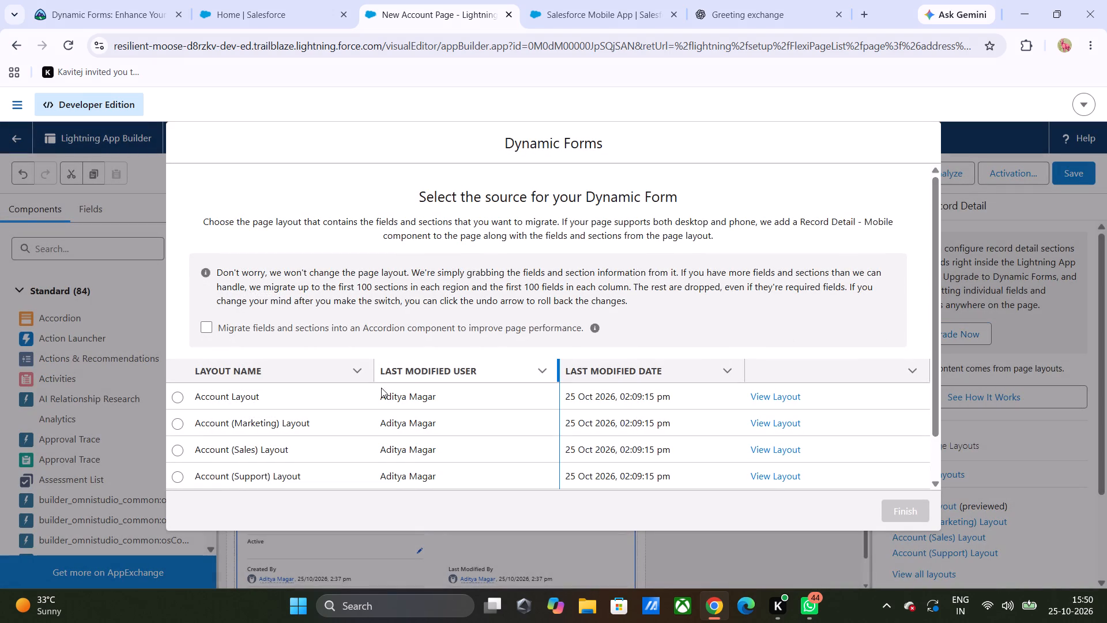
{"action": "left_click", "coordinate": [178, 392]}
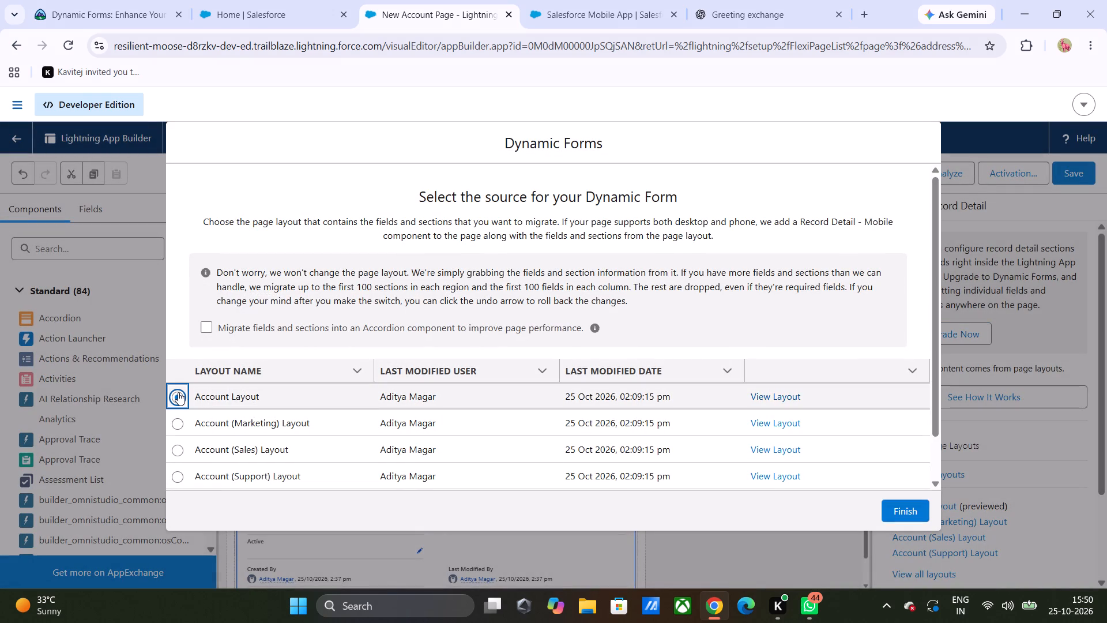
{"action": "left_click", "coordinate": [895, 504]}
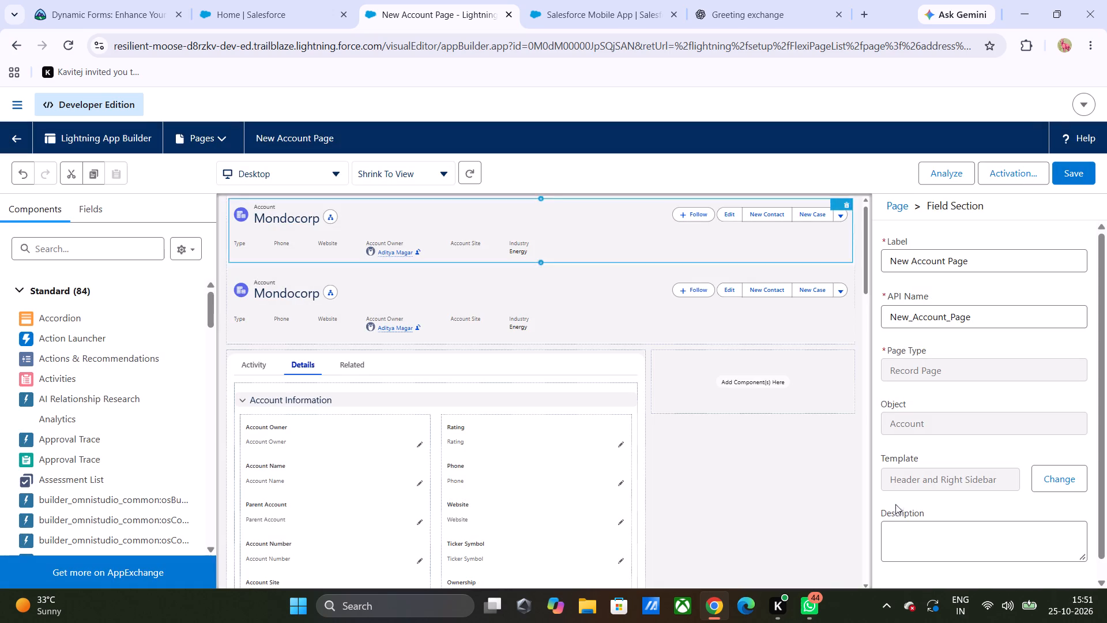
Remove the Fax field from the second Account Information section, located below Description Information on the Details tab.
{"action": "scroll", "coordinate": [454, 465], "scroll_direction": "down", "scroll_amount": 2}
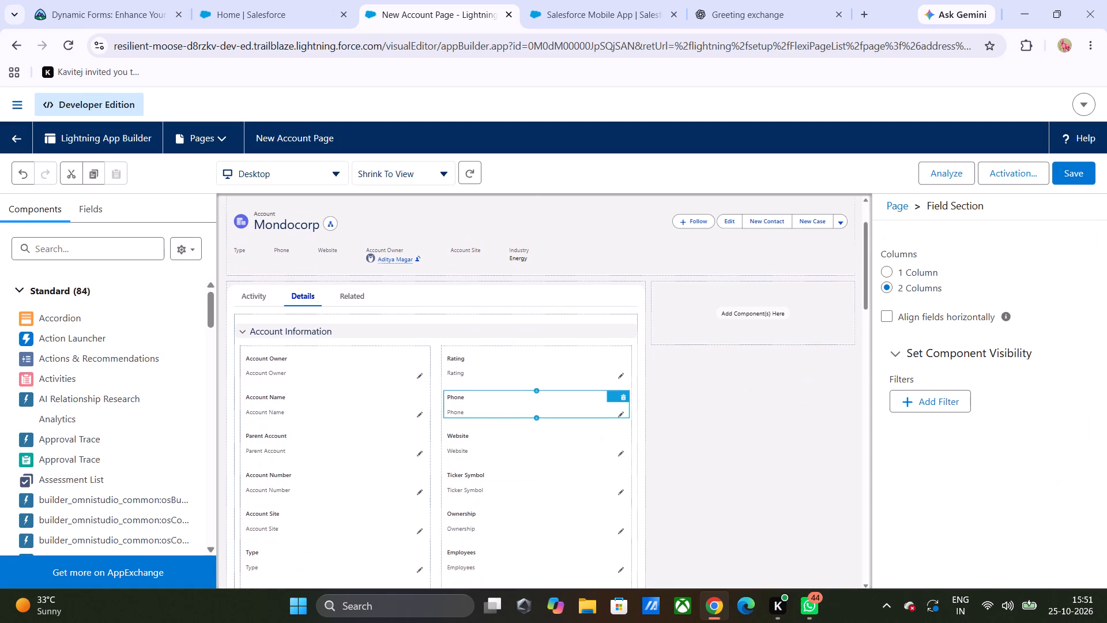
{"action": "scroll", "coordinate": [454, 465], "scroll_direction": "down", "scroll_amount": 3}
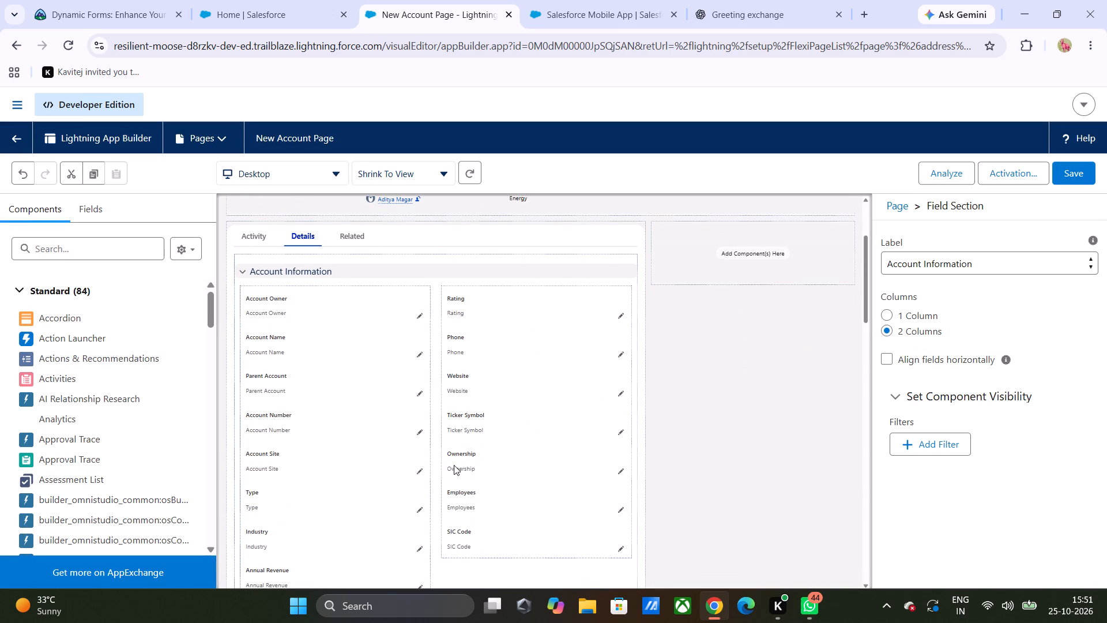
{"action": "scroll", "coordinate": [454, 465], "scroll_direction": "down", "scroll_amount": 4}
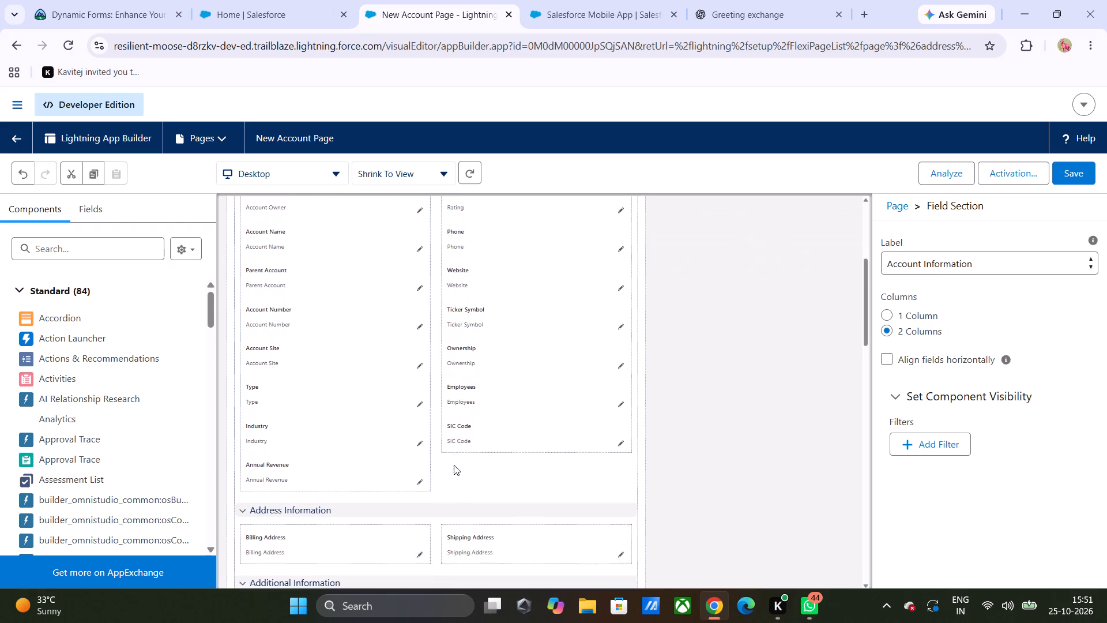
{"action": "scroll", "coordinate": [454, 465], "scroll_direction": "down", "scroll_amount": 3}
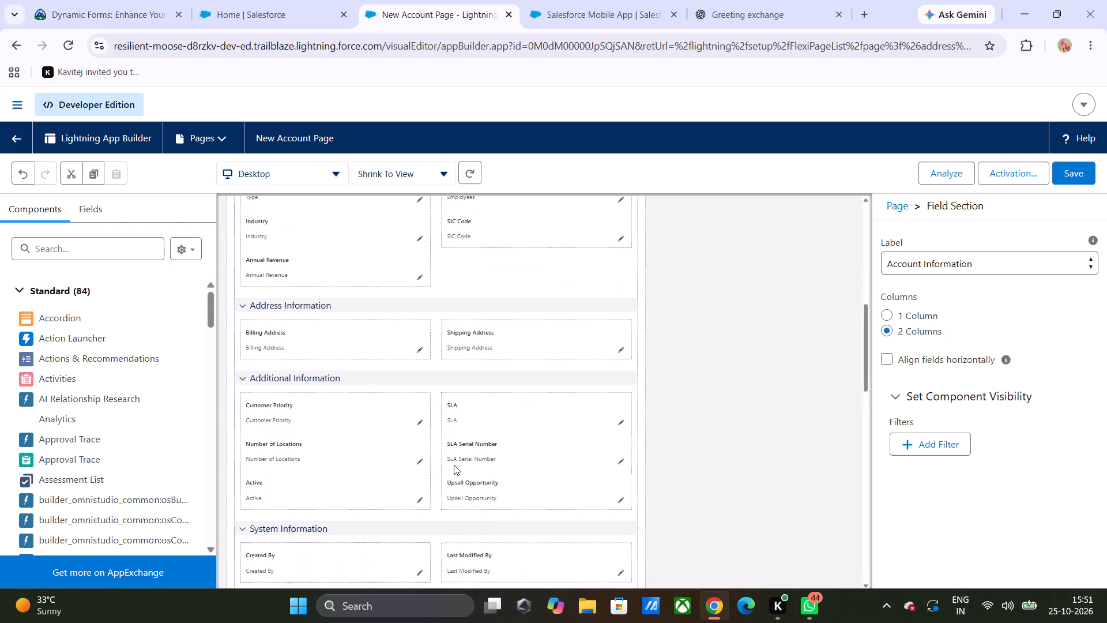
{"action": "scroll", "coordinate": [454, 465], "scroll_direction": "down", "scroll_amount": 7}
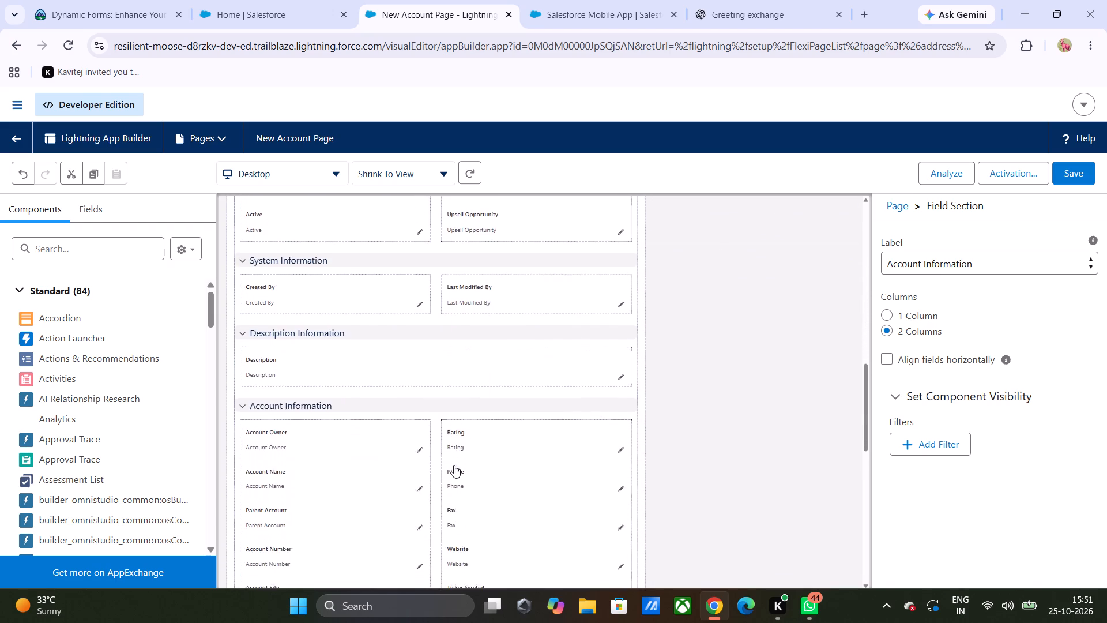
{"action": "scroll", "coordinate": [454, 465], "scroll_direction": "down", "scroll_amount": 1}
{"action": "left_click", "coordinate": [459, 475]}
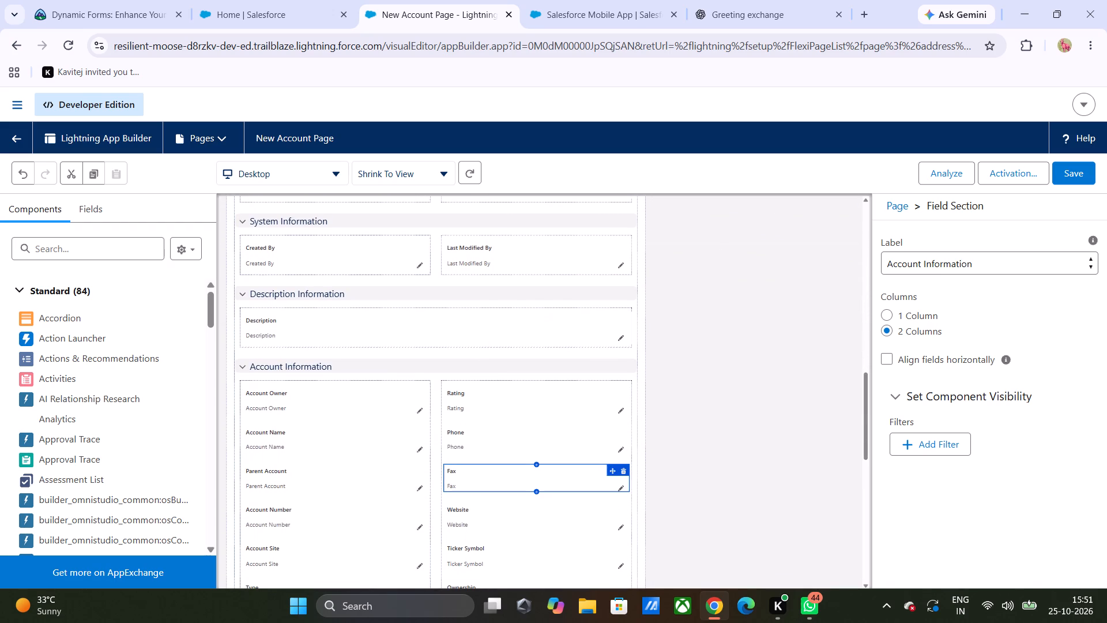
{"action": "left_click", "coordinate": [624, 473]}
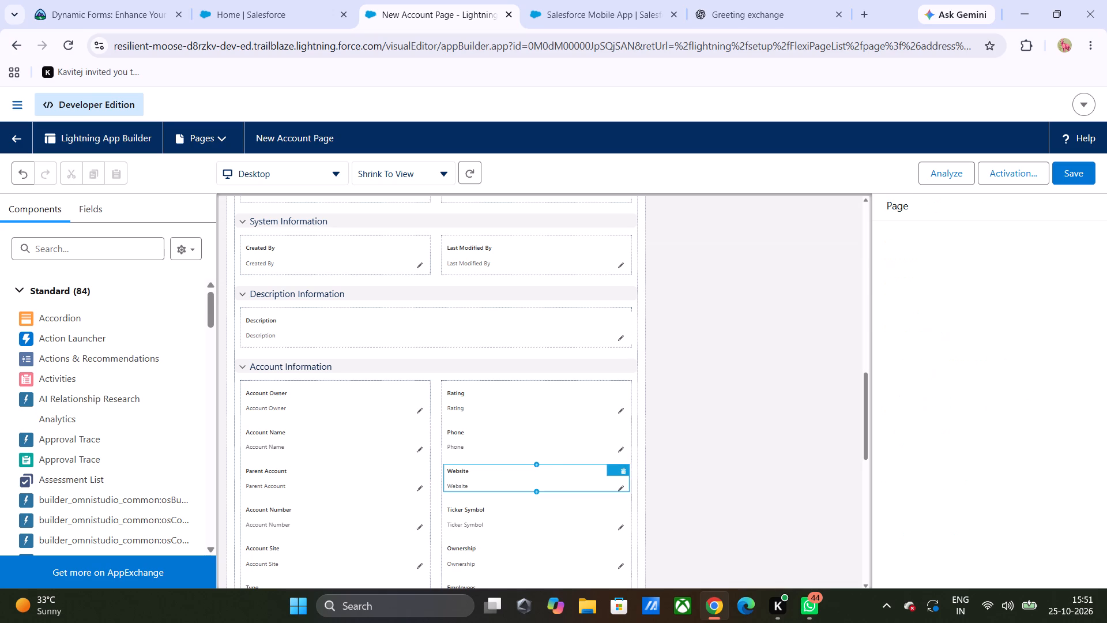
{"action": "scroll", "coordinate": [462, 469], "scroll_direction": "down", "scroll_amount": 2}
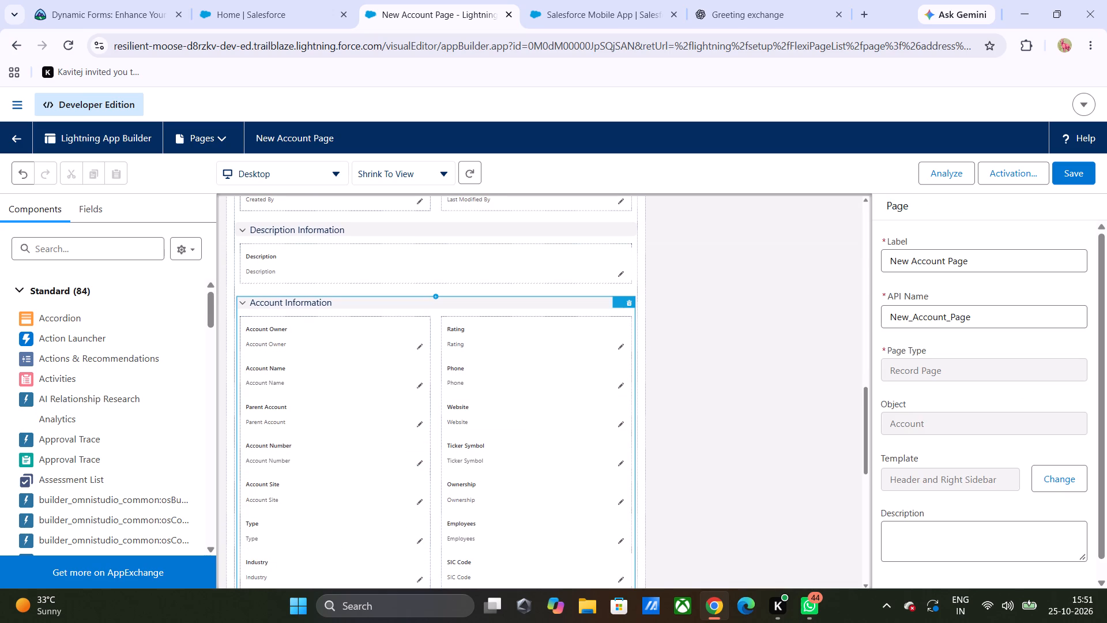
{"action": "scroll", "coordinate": [424, 530], "scroll_direction": "down", "scroll_amount": 2}
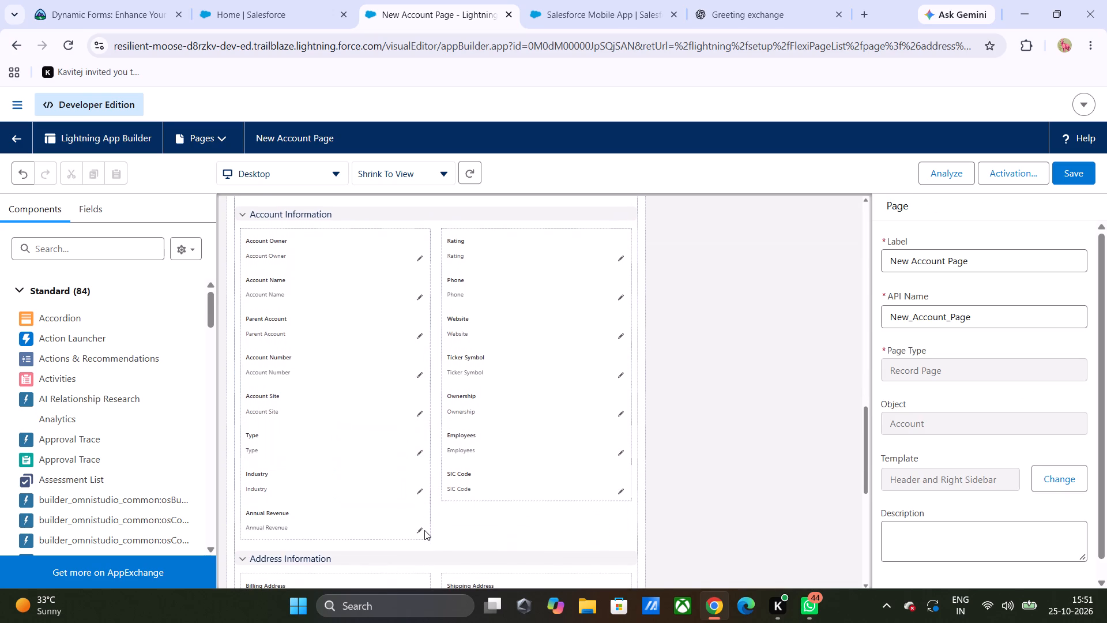
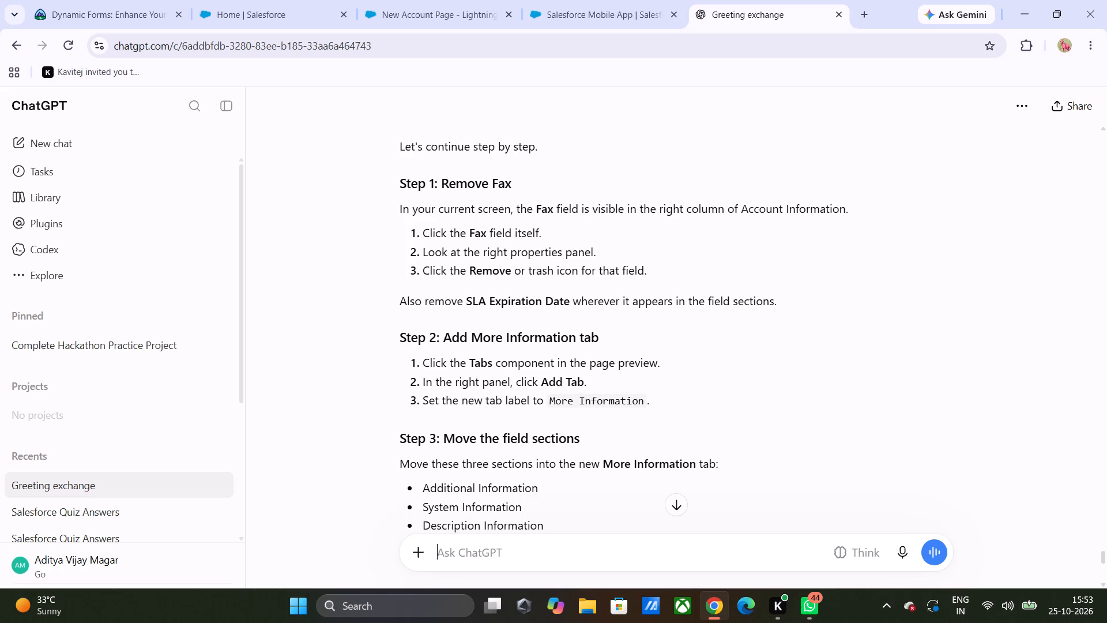
{"action": "left_click", "coordinate": [432, 5]}
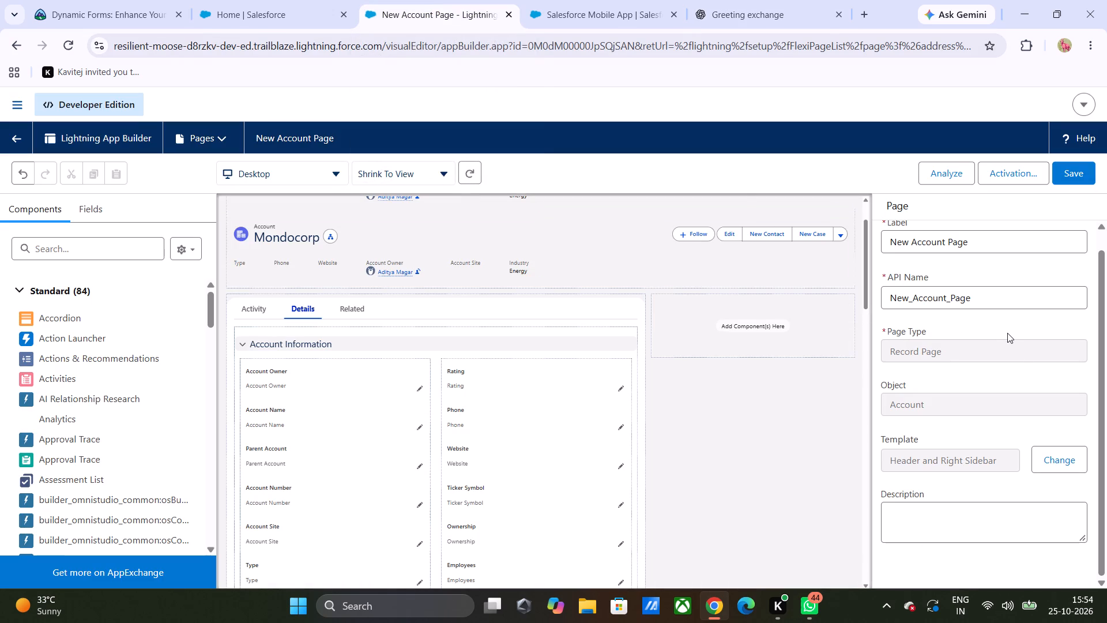
{"action": "scroll", "coordinate": [1007, 333], "scroll_direction": "down", "scroll_amount": 6}
{"action": "scroll", "coordinate": [1006, 173], "scroll_direction": "up", "scroll_amount": 4}
{"action": "scroll", "coordinate": [969, 291], "scroll_direction": "up", "scroll_amount": 6}
{"action": "scroll", "coordinate": [969, 291], "scroll_direction": "down", "scroll_amount": 6}
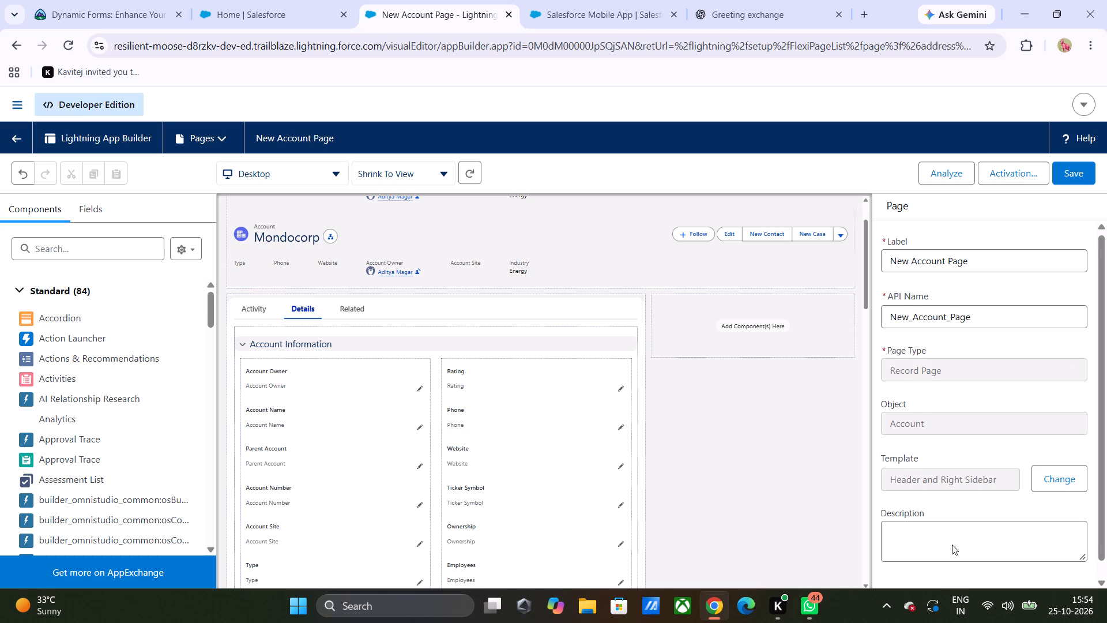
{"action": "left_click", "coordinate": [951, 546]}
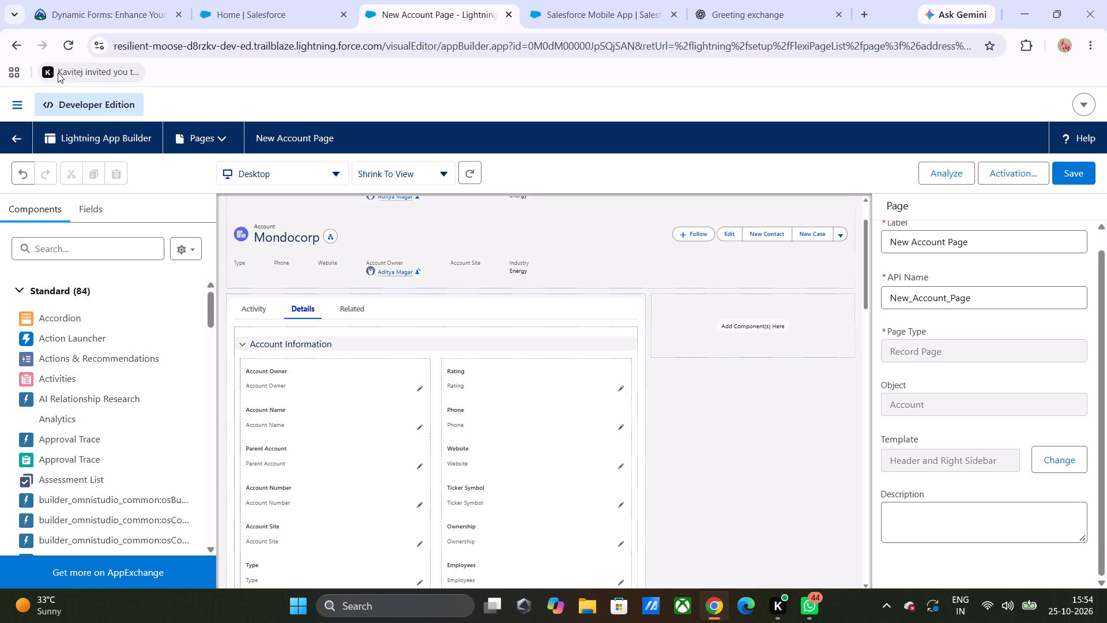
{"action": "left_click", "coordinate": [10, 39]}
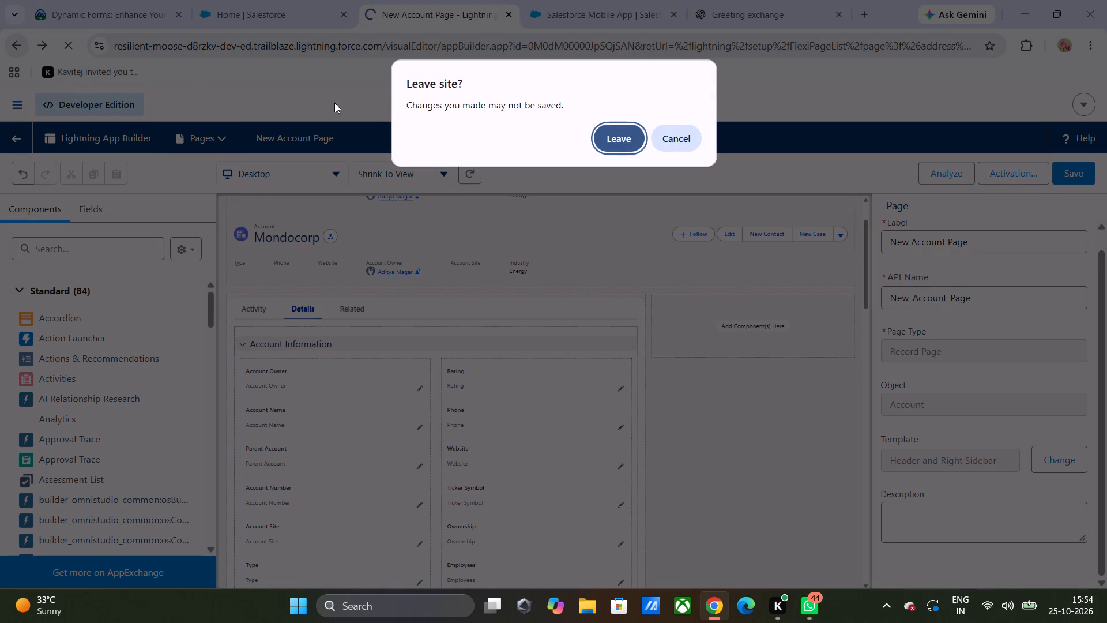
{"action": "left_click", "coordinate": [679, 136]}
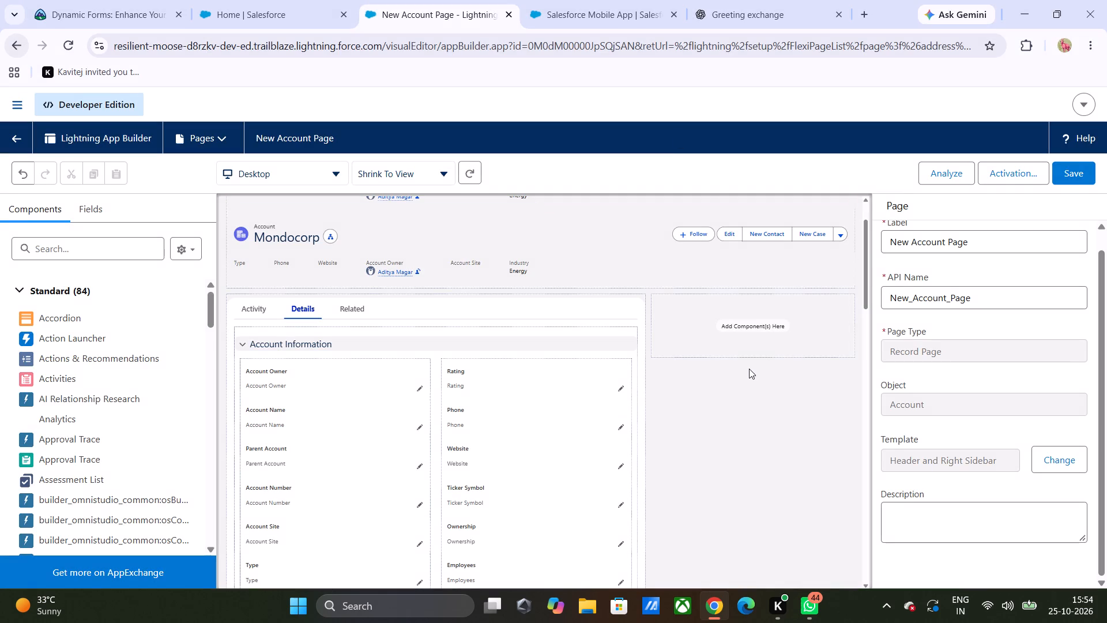
Review the Highlights Panels and all field sections on the Details tab, including the repeated sections below Description Information.
{"action": "scroll", "coordinate": [382, 459], "scroll_direction": "down", "scroll_amount": 8}
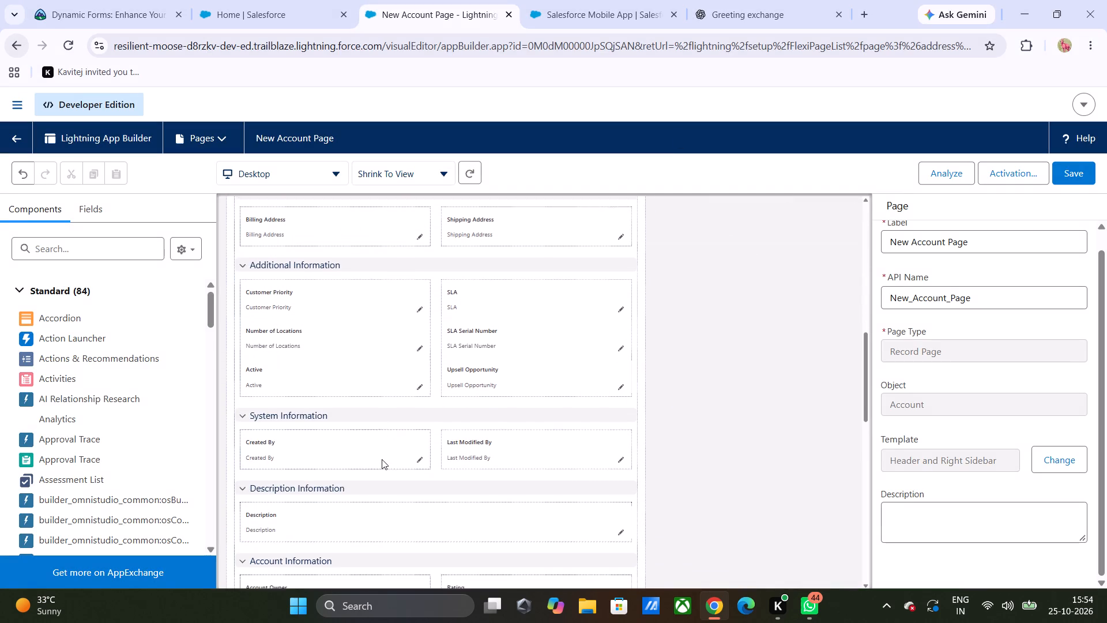
{"action": "scroll", "coordinate": [382, 459], "scroll_direction": "down", "scroll_amount": 5}
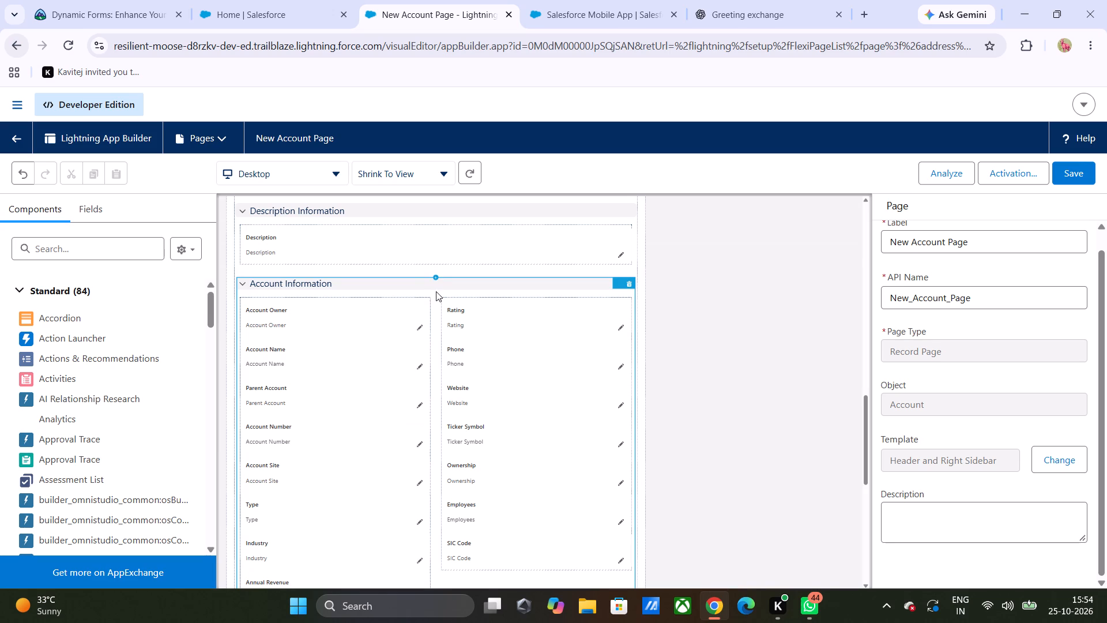
{"action": "scroll", "coordinate": [436, 291], "scroll_direction": "down", "scroll_amount": 9}
{"action": "scroll", "coordinate": [436, 291], "scroll_direction": "up", "scroll_amount": 2}
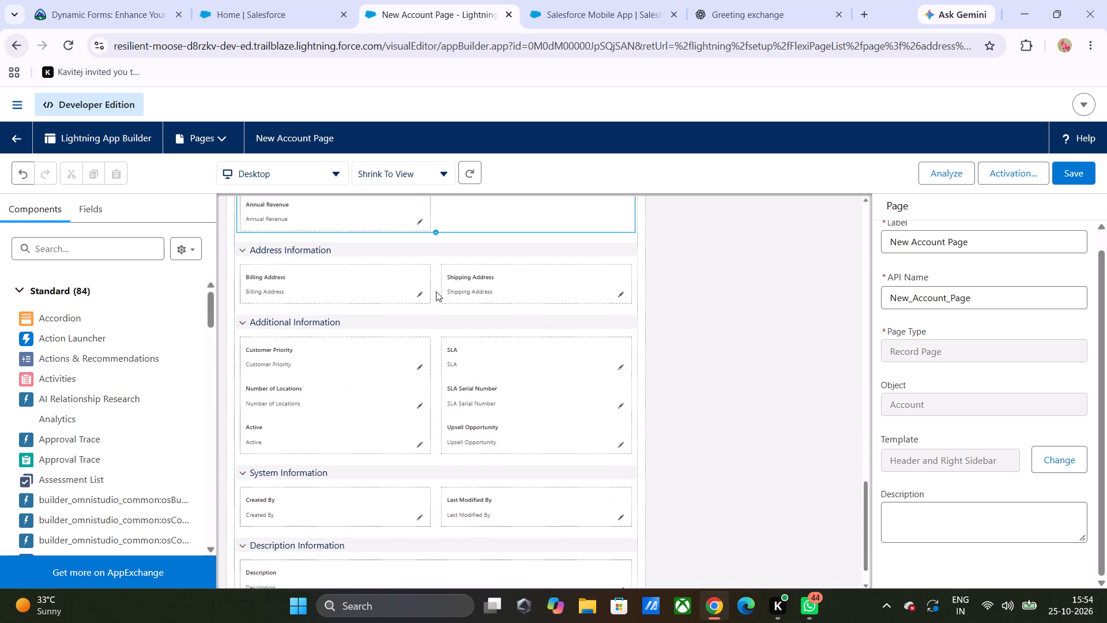
{"action": "scroll", "coordinate": [436, 291], "scroll_direction": "up", "scroll_amount": 18}
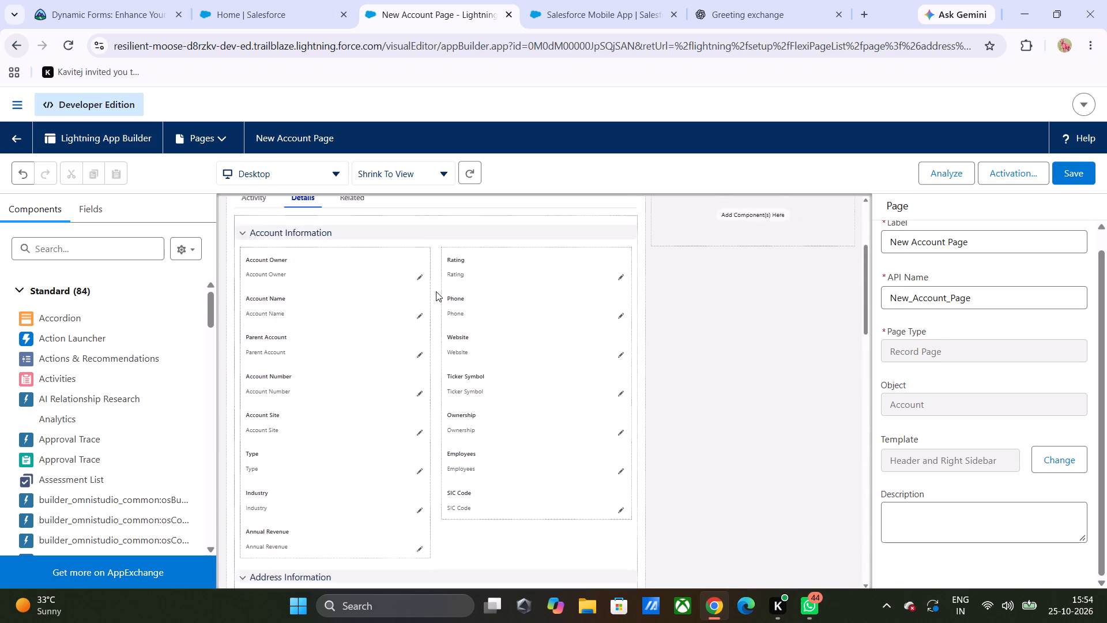
{"action": "scroll", "coordinate": [436, 291], "scroll_direction": "up", "scroll_amount": 2}
{"action": "scroll", "coordinate": [436, 291], "scroll_direction": "down", "scroll_amount": 5}
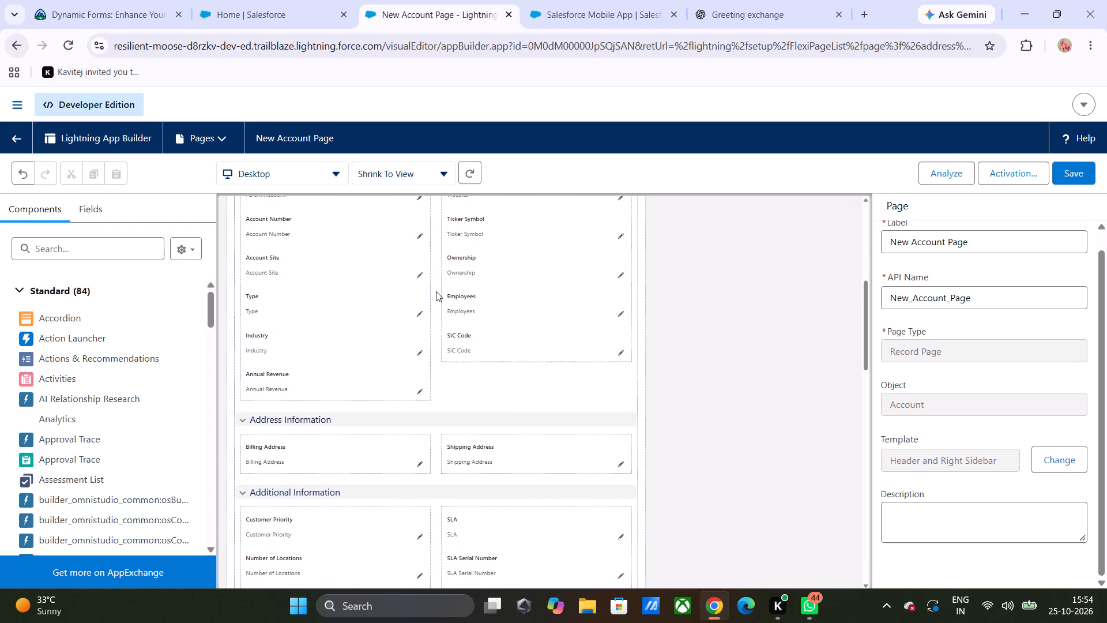
{"action": "scroll", "coordinate": [436, 291], "scroll_direction": "down", "scroll_amount": 3}
{"action": "scroll", "coordinate": [436, 291], "scroll_direction": "up", "scroll_amount": 1}
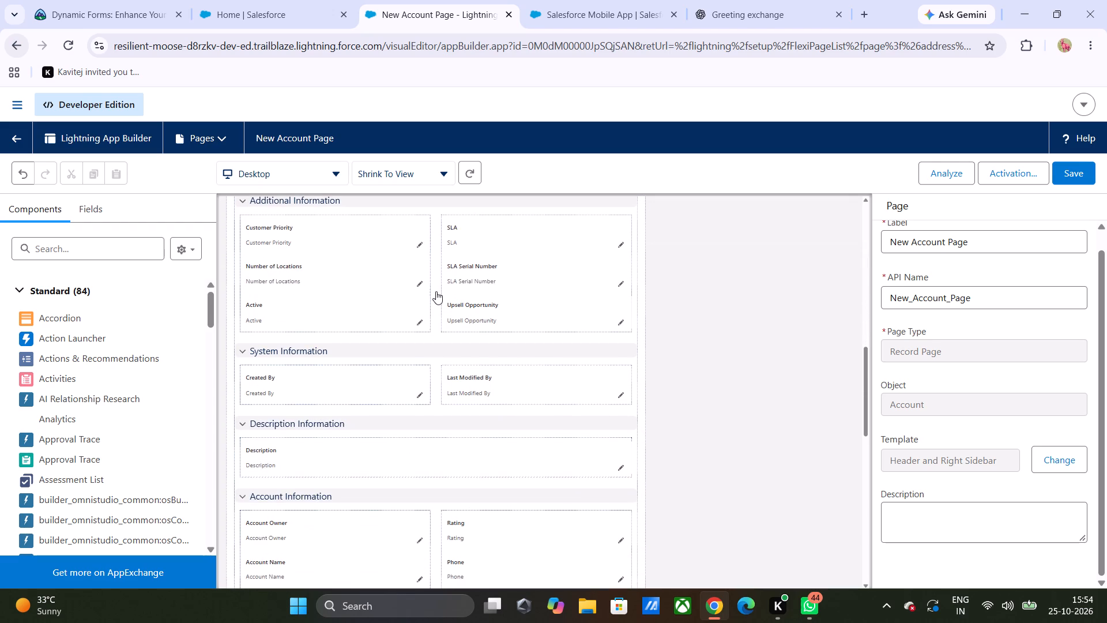
{"action": "scroll", "coordinate": [436, 291], "scroll_direction": "up", "scroll_amount": 1}
{"action": "scroll", "coordinate": [436, 291], "scroll_direction": "down", "scroll_amount": 1}
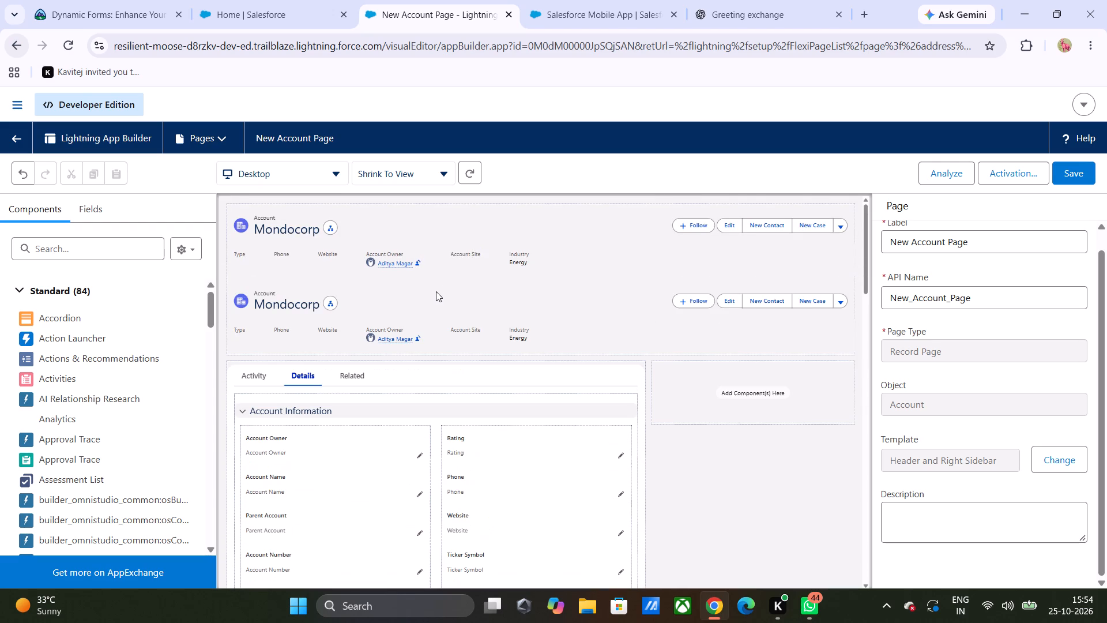
{"action": "scroll", "coordinate": [436, 291], "scroll_direction": "down", "scroll_amount": 9}
{"action": "scroll", "coordinate": [436, 291], "scroll_direction": "up", "scroll_amount": 1}
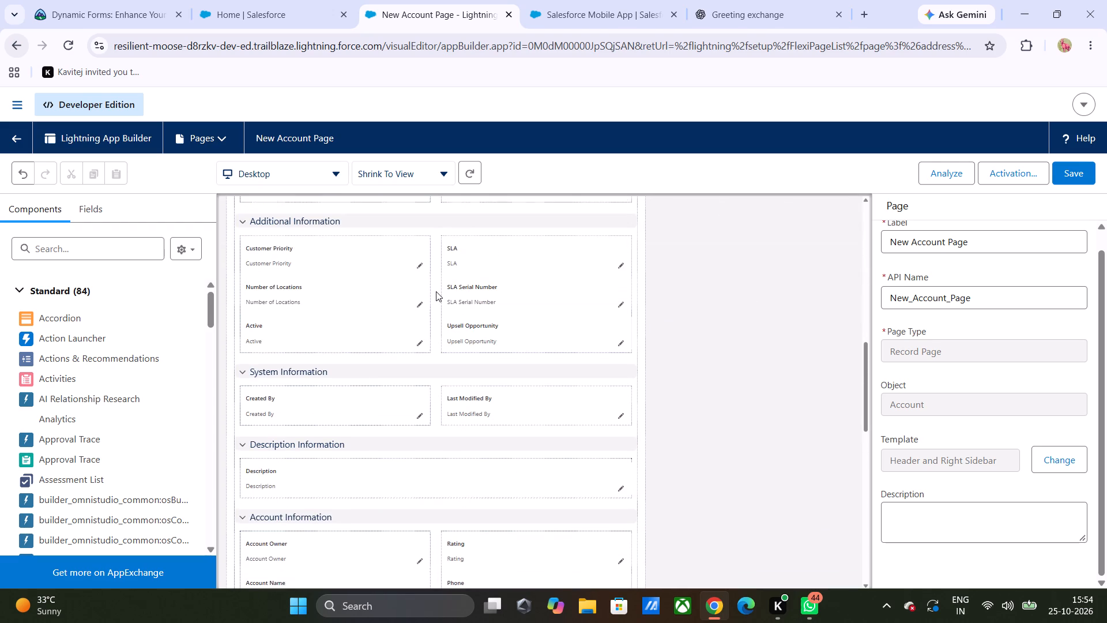
{"action": "scroll", "coordinate": [436, 291], "scroll_direction": "up", "scroll_amount": 6}
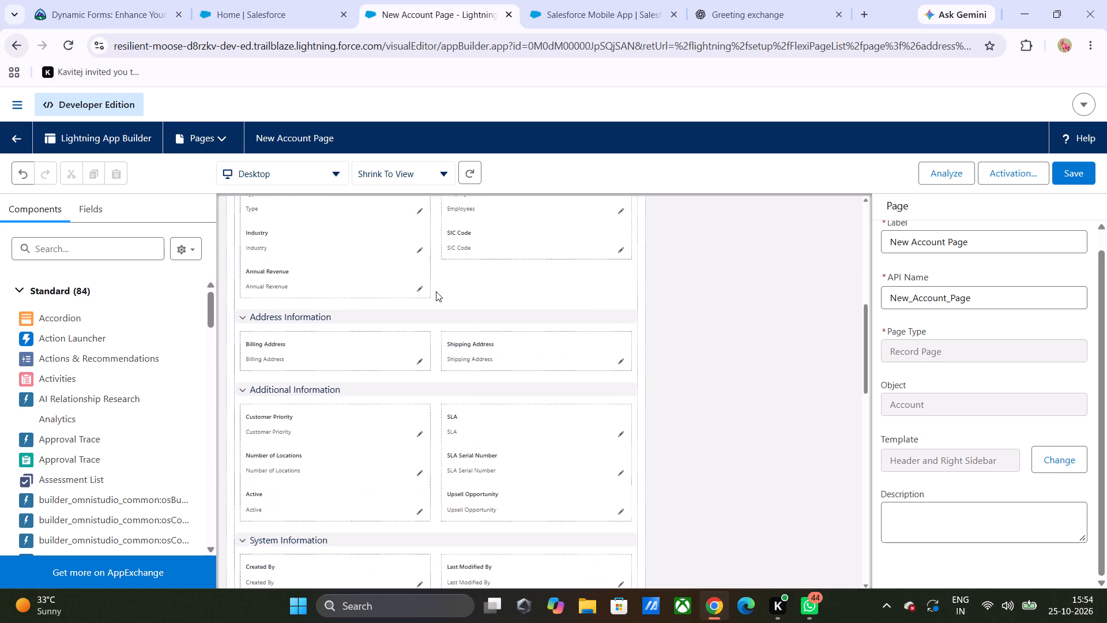
Recheck the field sections on the Details tab and inspect the properties of the repeated Account Information section below Description Information.
{"action": "scroll", "coordinate": [436, 291], "scroll_direction": "up", "scroll_amount": 1}
{"action": "scroll", "coordinate": [436, 291], "scroll_direction": "down", "scroll_amount": 6}
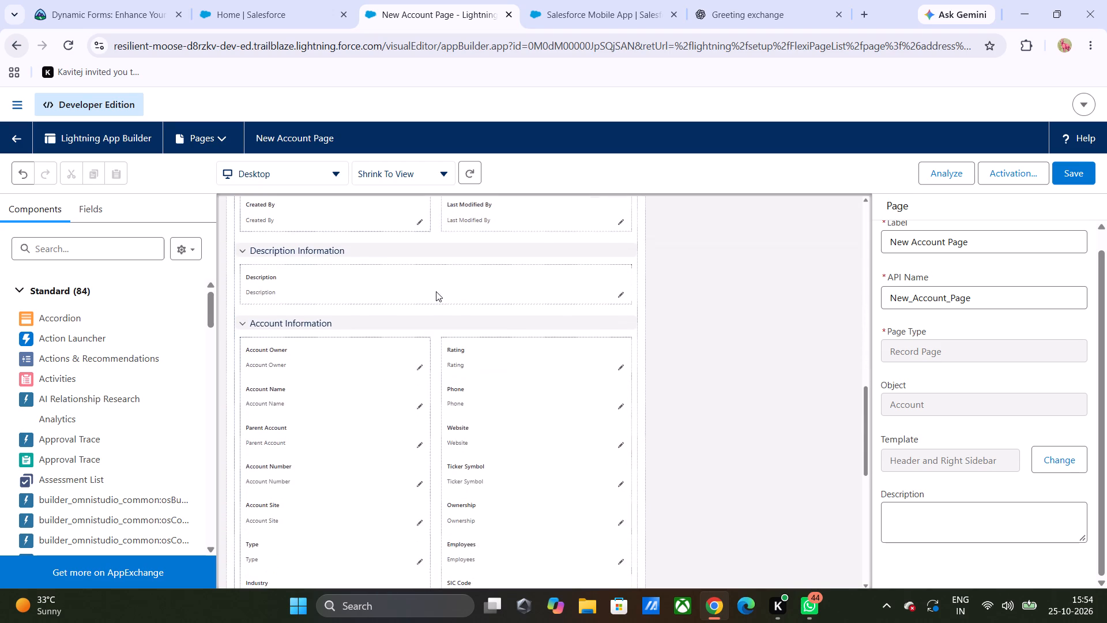
{"action": "scroll", "coordinate": [436, 291], "scroll_direction": "down", "scroll_amount": 4}
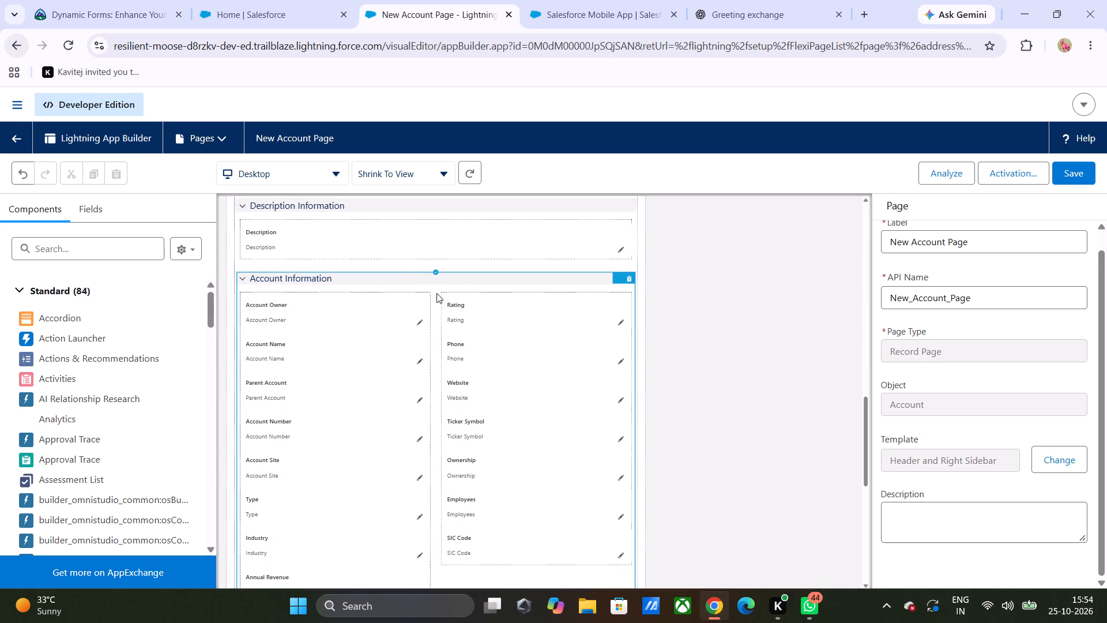
{"action": "left_click", "coordinate": [432, 284]}
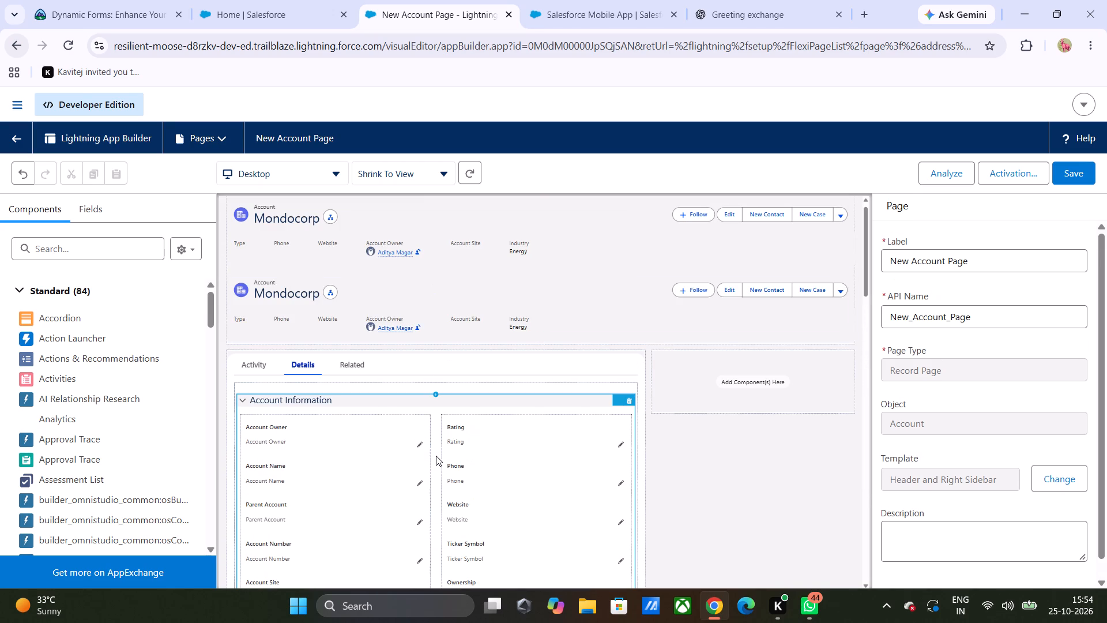
{"action": "scroll", "coordinate": [438, 449], "scroll_direction": "up", "scroll_amount": 5}
{"action": "scroll", "coordinate": [438, 449], "scroll_direction": "down", "scroll_amount": 7}
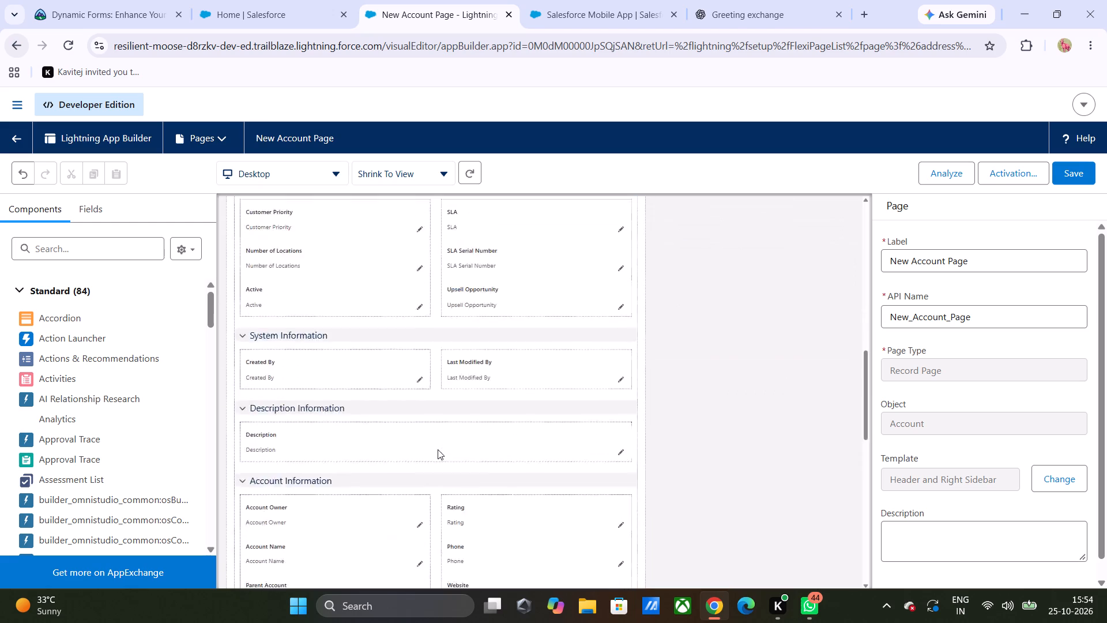
{"action": "scroll", "coordinate": [438, 449], "scroll_direction": "up", "scroll_amount": 2}
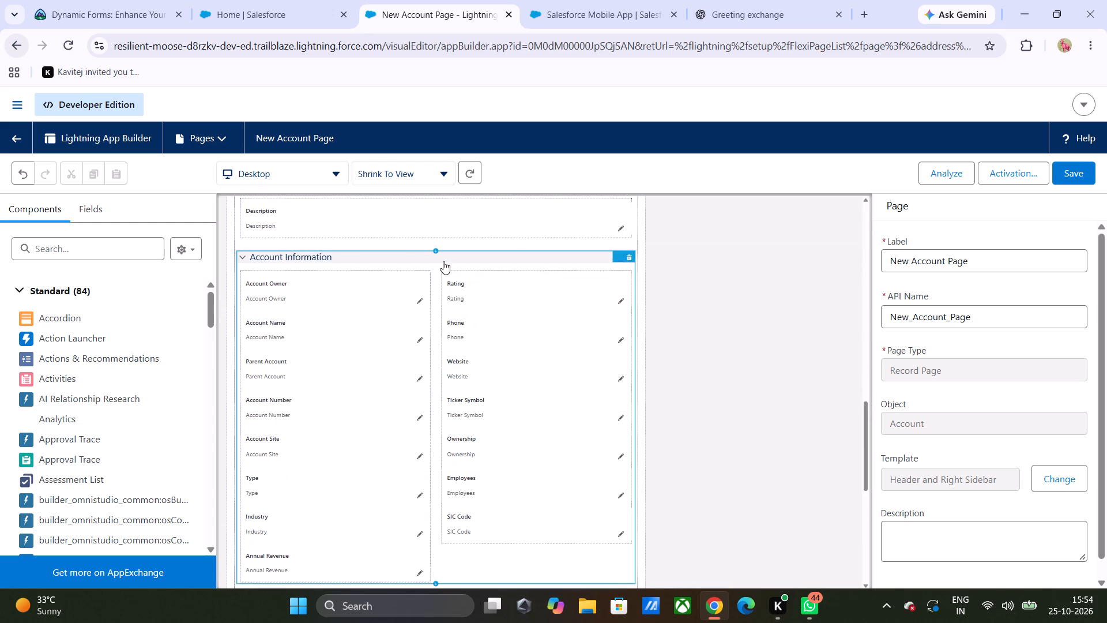
{"action": "left_click", "coordinate": [438, 266]}
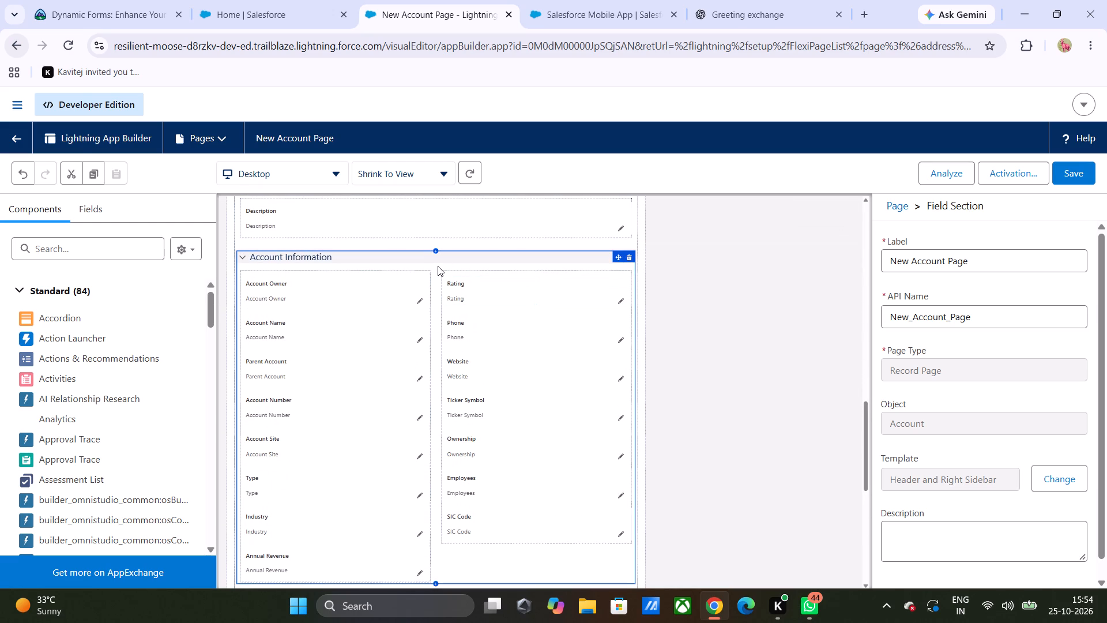
{"action": "left_click", "coordinate": [438, 266]}
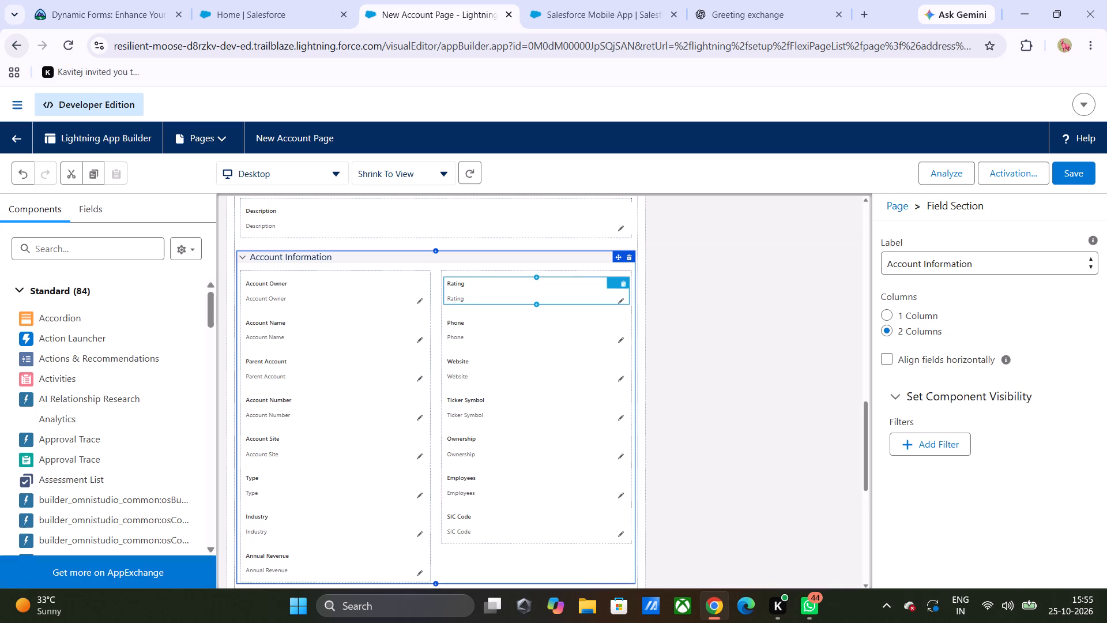
{"action": "left_click", "coordinate": [436, 277]}
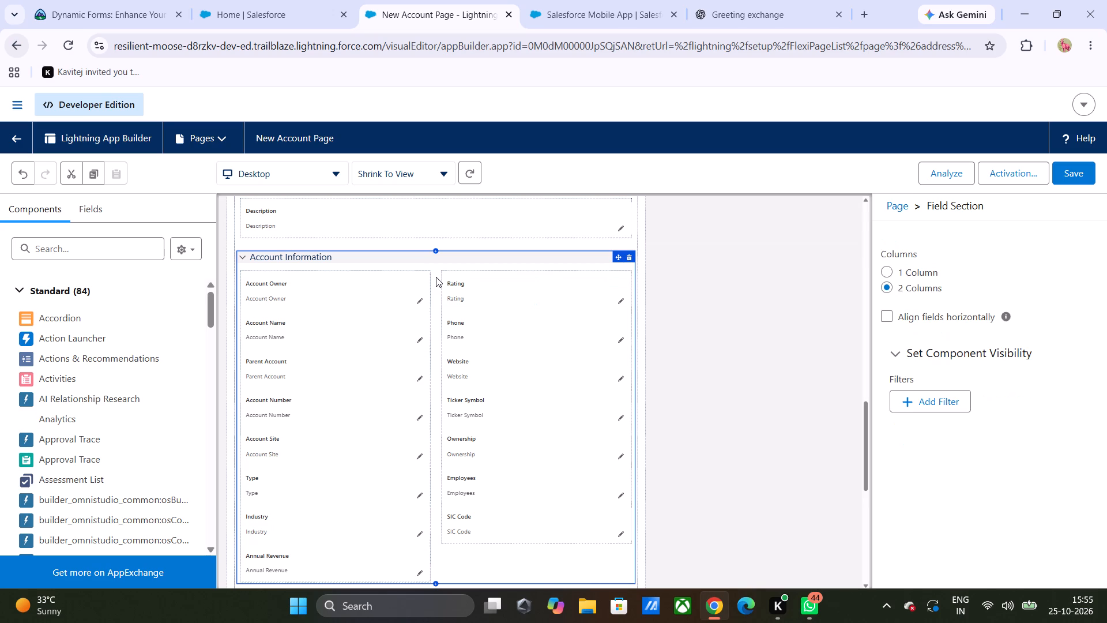
{"action": "left_click", "coordinate": [680, 298]}
{"action": "scroll", "coordinate": [1058, 545], "scroll_direction": "down", "scroll_amount": 5}
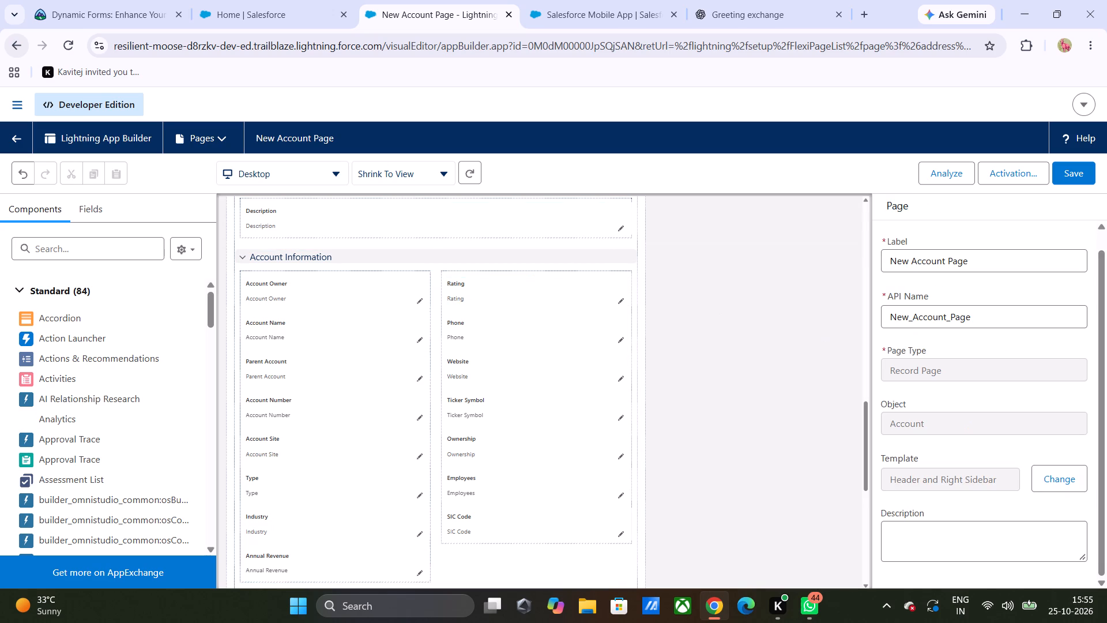
{"action": "scroll", "coordinate": [646, 391], "scroll_direction": "up", "scroll_amount": 5}
{"action": "scroll", "coordinate": [498, 317], "scroll_direction": "up", "scroll_amount": 6}
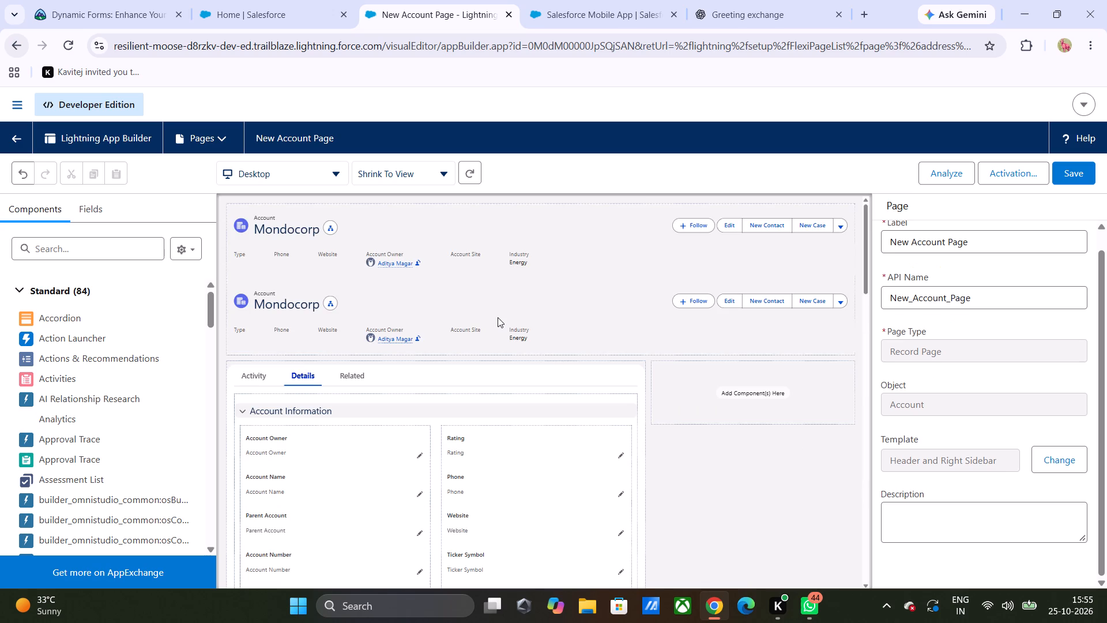
{"action": "scroll", "coordinate": [498, 317], "scroll_direction": "up", "scroll_amount": 2}
{"action": "key", "text": "Print"}
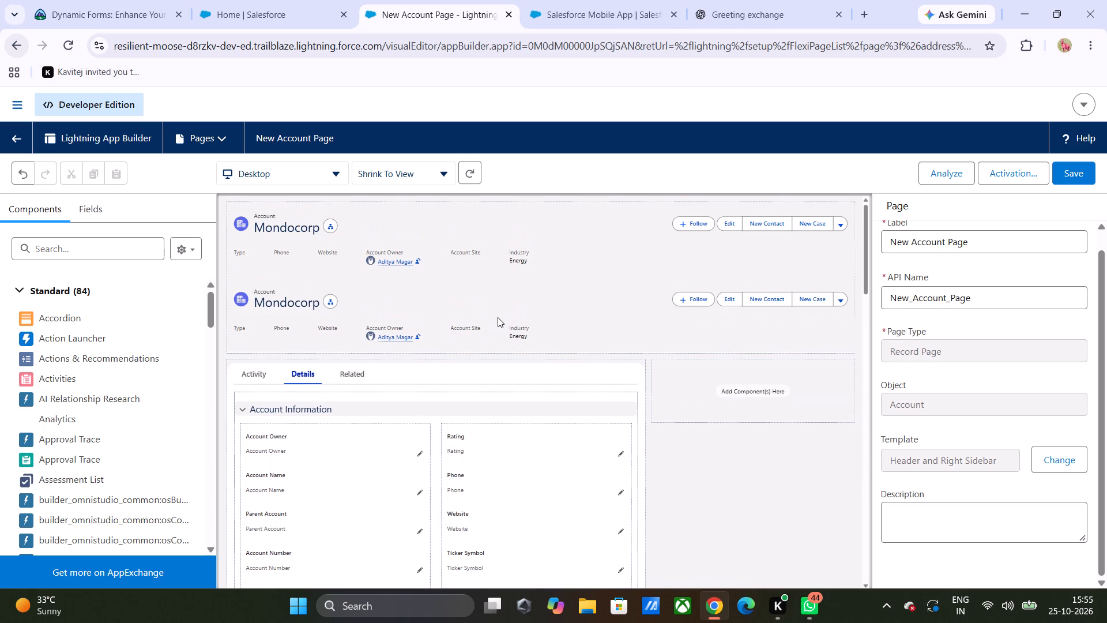
{"action": "left_click", "coordinate": [1, 0]}
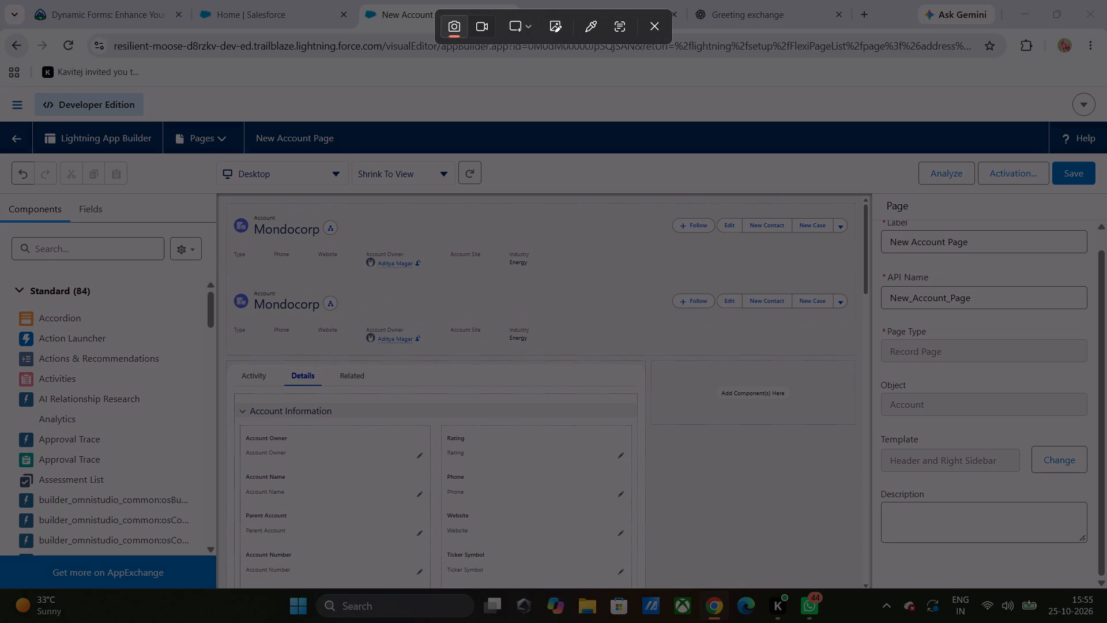
{"action": "left_click_drag", "start_coordinate": [3, 0], "coordinate": [748, 567]}
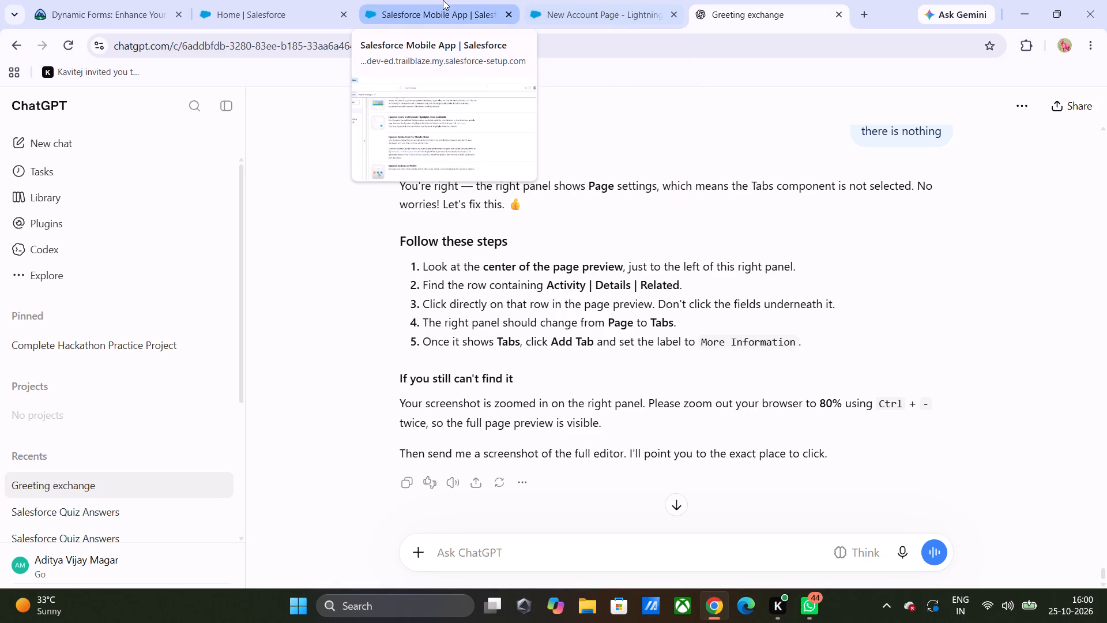
{"action": "left_click", "coordinate": [595, 9]}
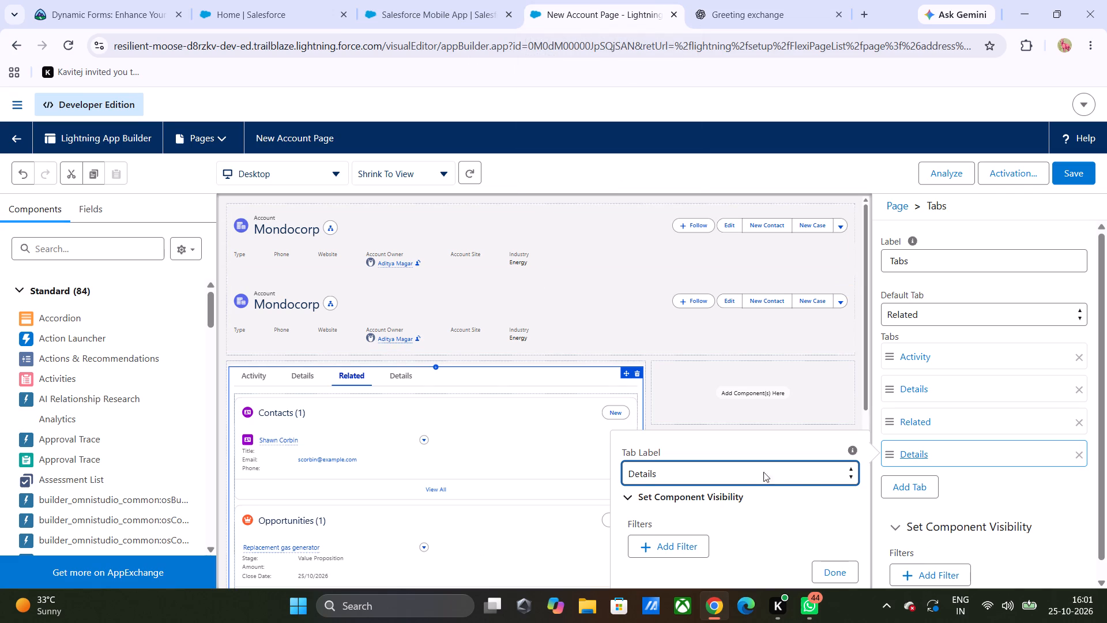
{"action": "left_click", "coordinate": [850, 471]}
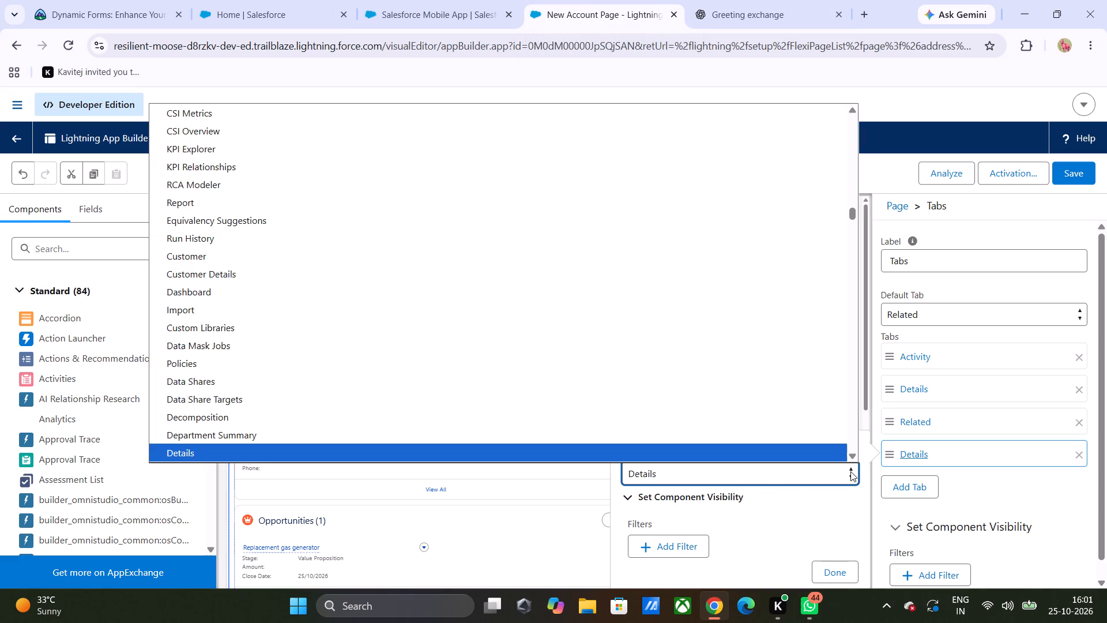
{"action": "scroll", "coordinate": [363, 344], "scroll_direction": "up", "scroll_amount": 7}
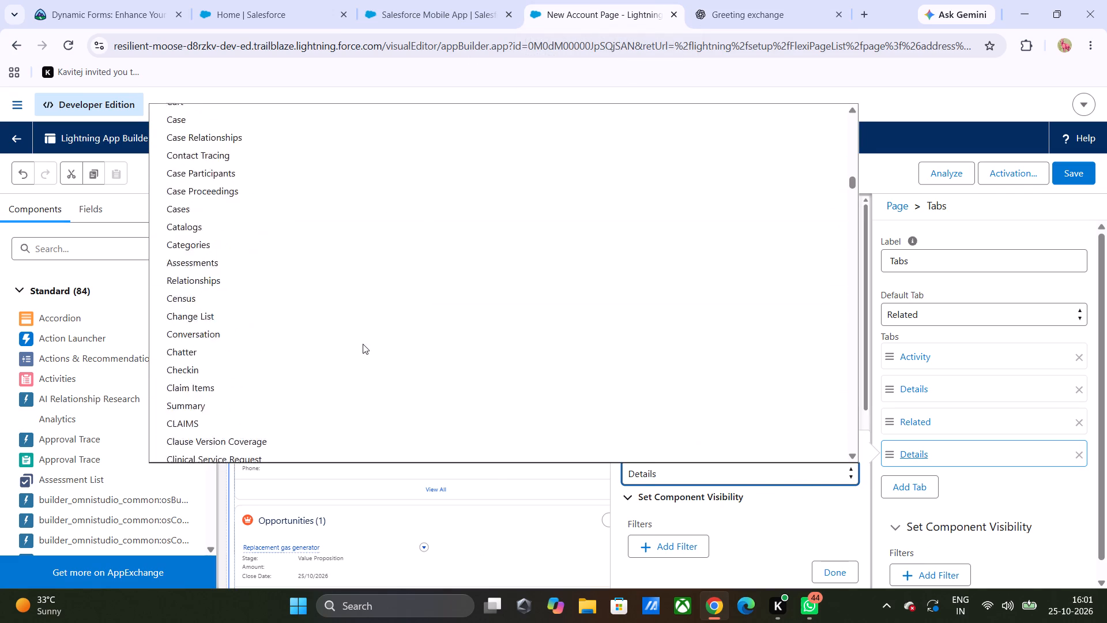
{"action": "scroll", "coordinate": [363, 344], "scroll_direction": "up", "scroll_amount": 7}
{"action": "scroll", "coordinate": [363, 344], "scroll_direction": "down", "scroll_amount": 1}
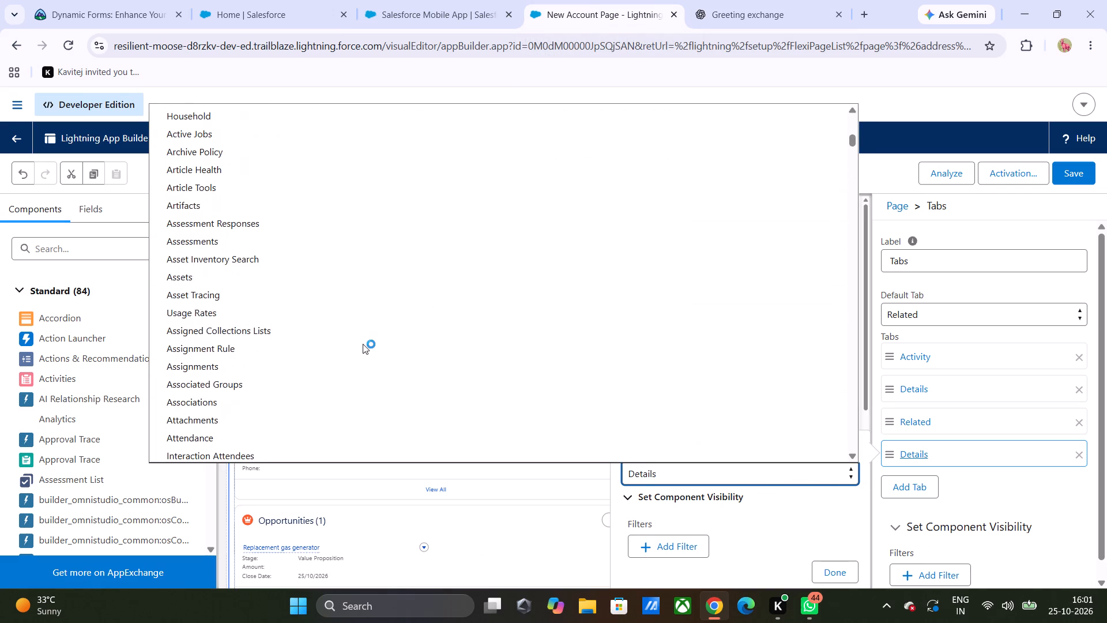
{"action": "scroll", "coordinate": [363, 344], "scroll_direction": "up", "scroll_amount": 5}
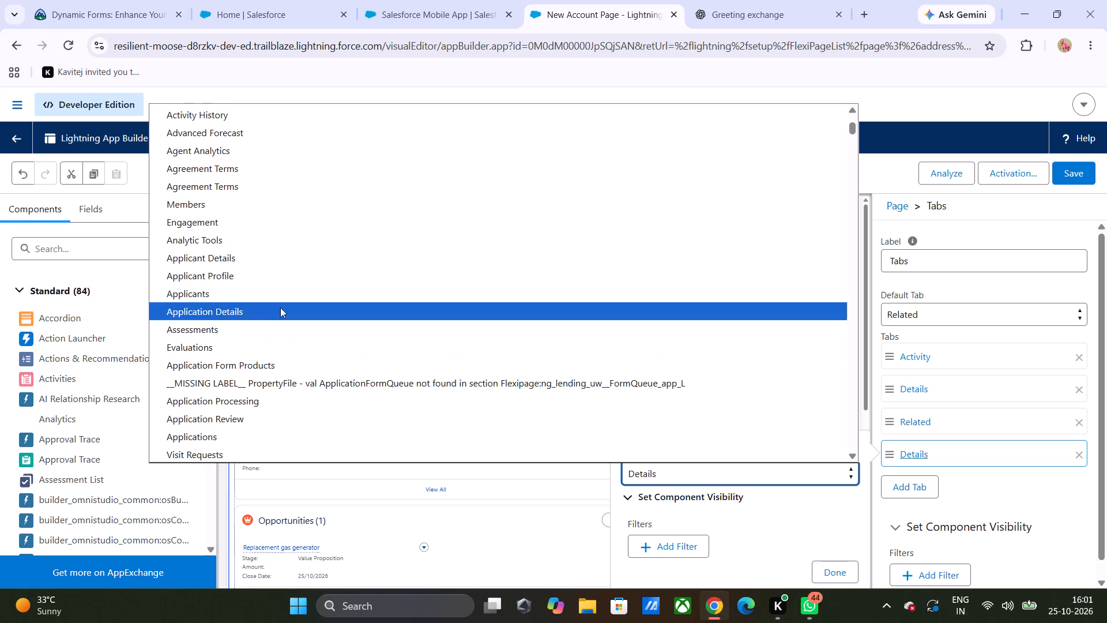
{"action": "scroll", "coordinate": [259, 220], "scroll_direction": "up", "scroll_amount": 5}
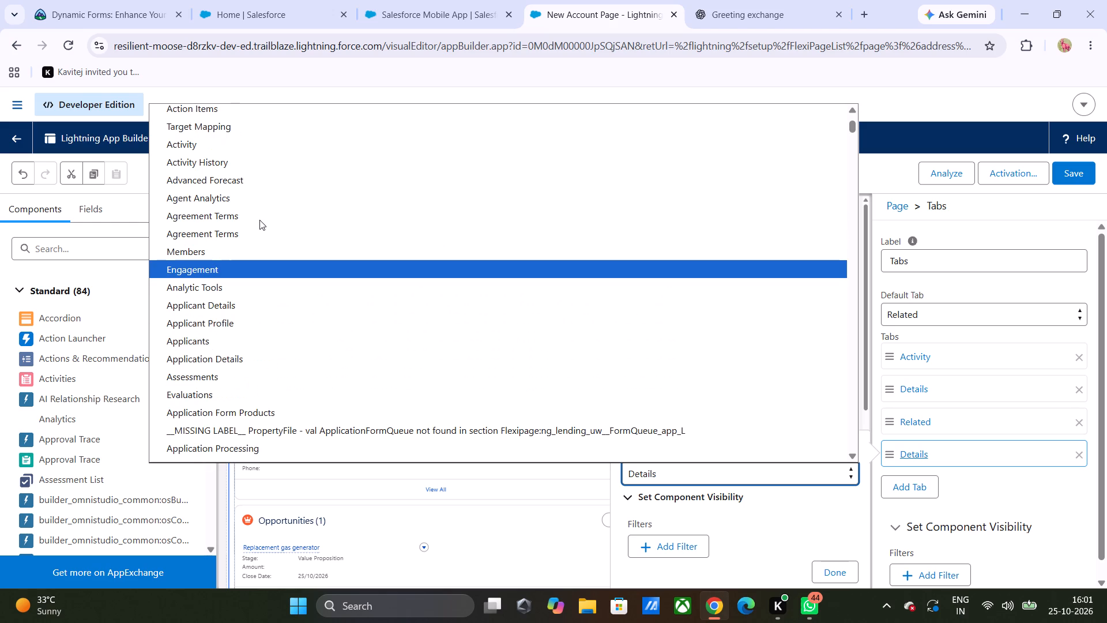
{"action": "scroll", "coordinate": [259, 220], "scroll_direction": "down", "scroll_amount": 1}
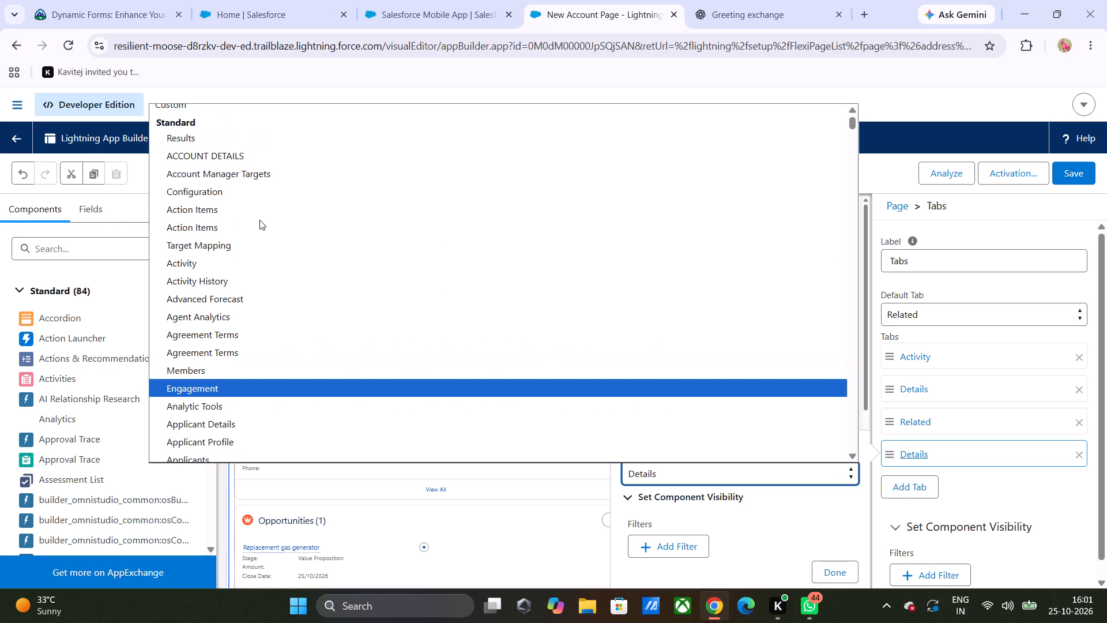
{"action": "scroll", "coordinate": [259, 220], "scroll_direction": "down", "scroll_amount": 3}
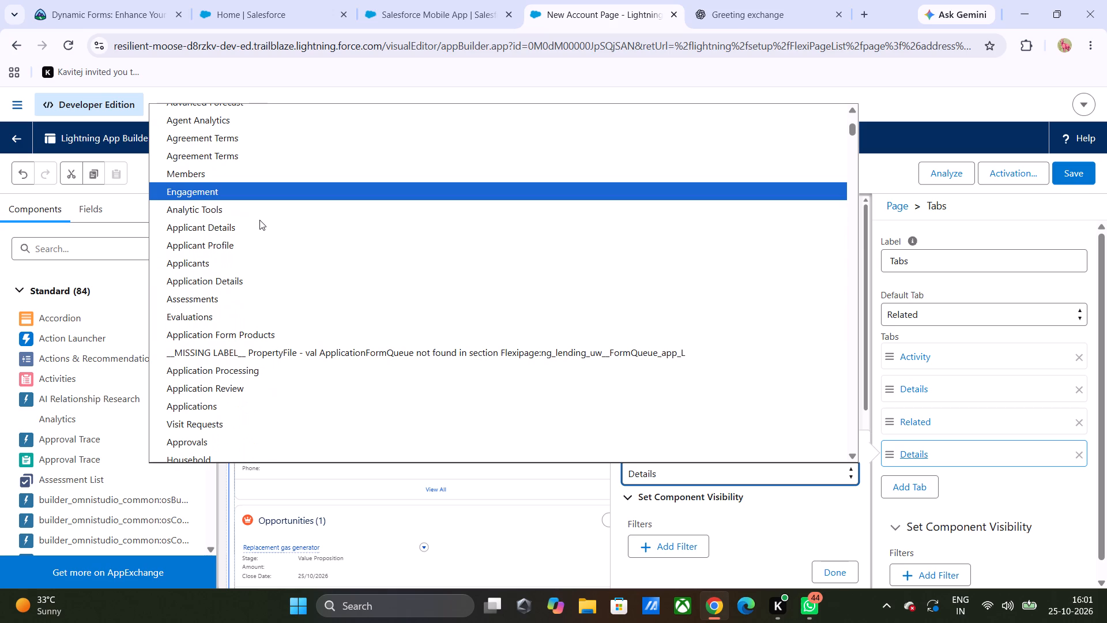
{"action": "scroll", "coordinate": [259, 220], "scroll_direction": "down", "scroll_amount": 5}
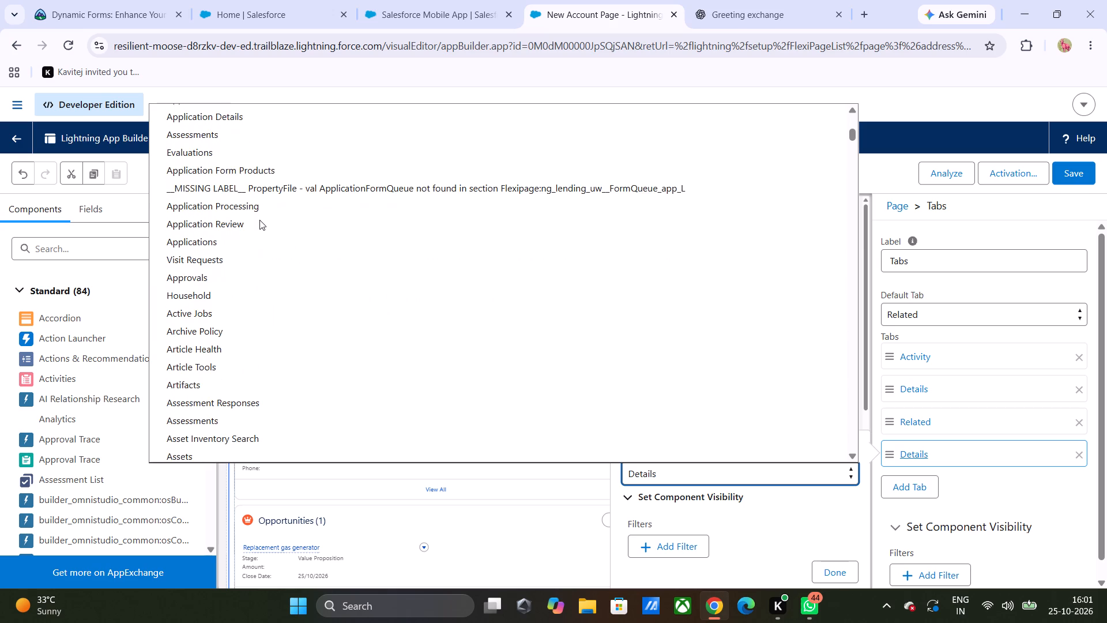
{"action": "scroll", "coordinate": [259, 220], "scroll_direction": "down", "scroll_amount": 3}
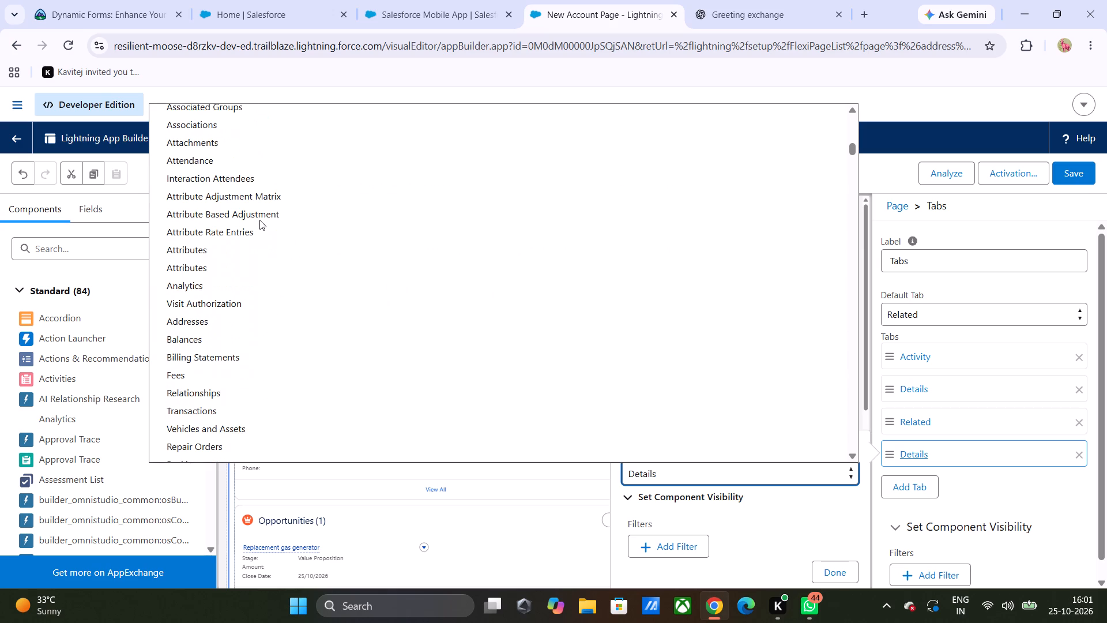
{"action": "scroll", "coordinate": [259, 220], "scroll_direction": "down", "scroll_amount": 3}
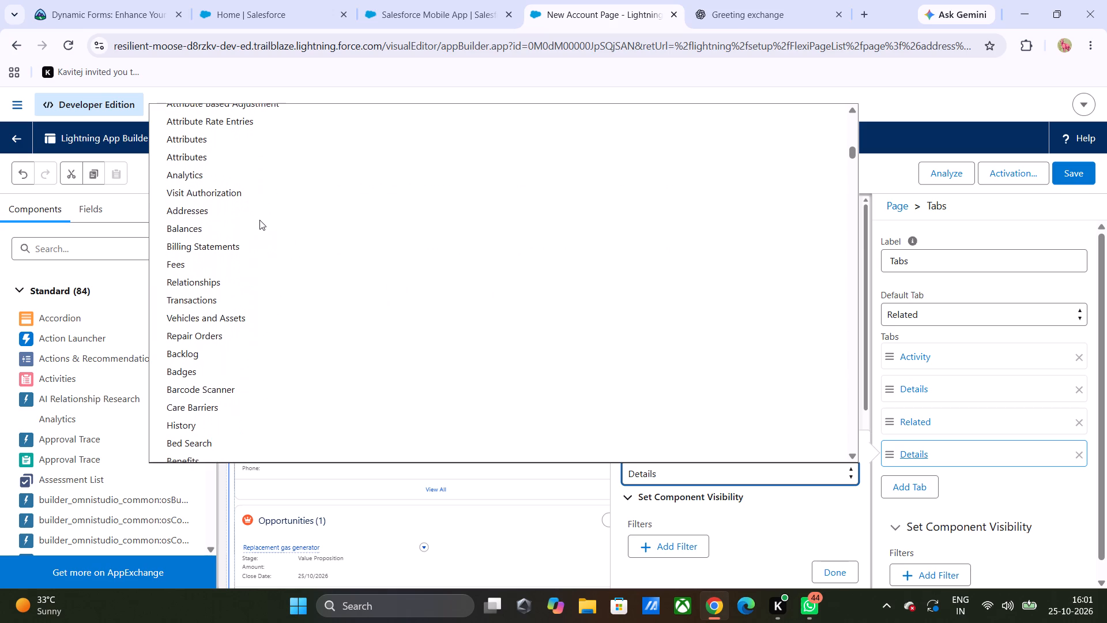
{"action": "scroll", "coordinate": [259, 220], "scroll_direction": "down", "scroll_amount": 9}
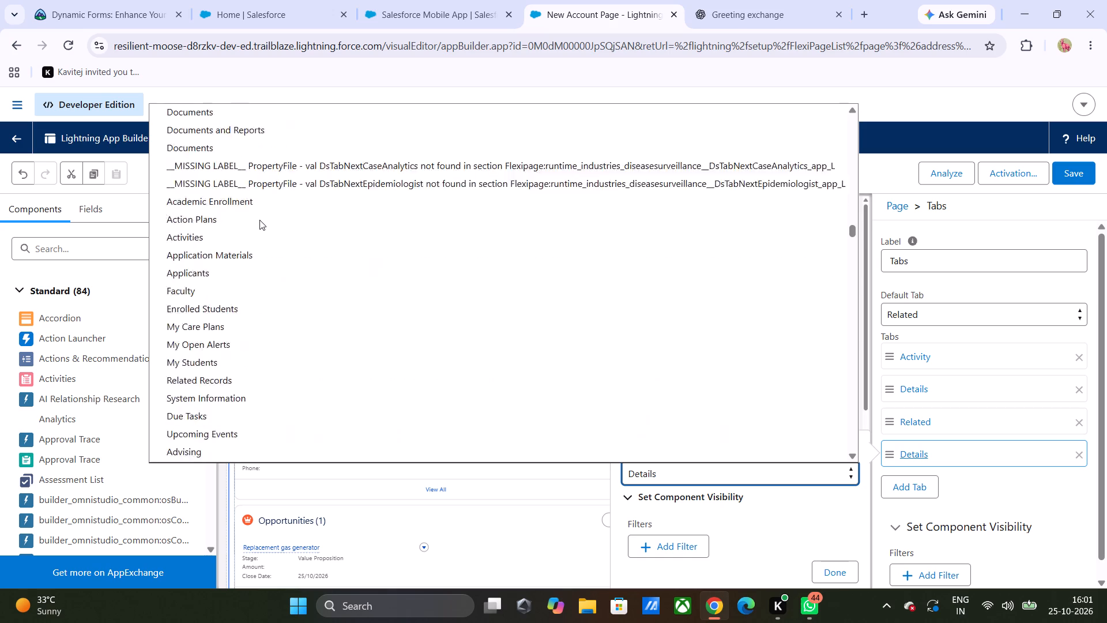
{"action": "scroll", "coordinate": [259, 220], "scroll_direction": "down", "scroll_amount": 2}
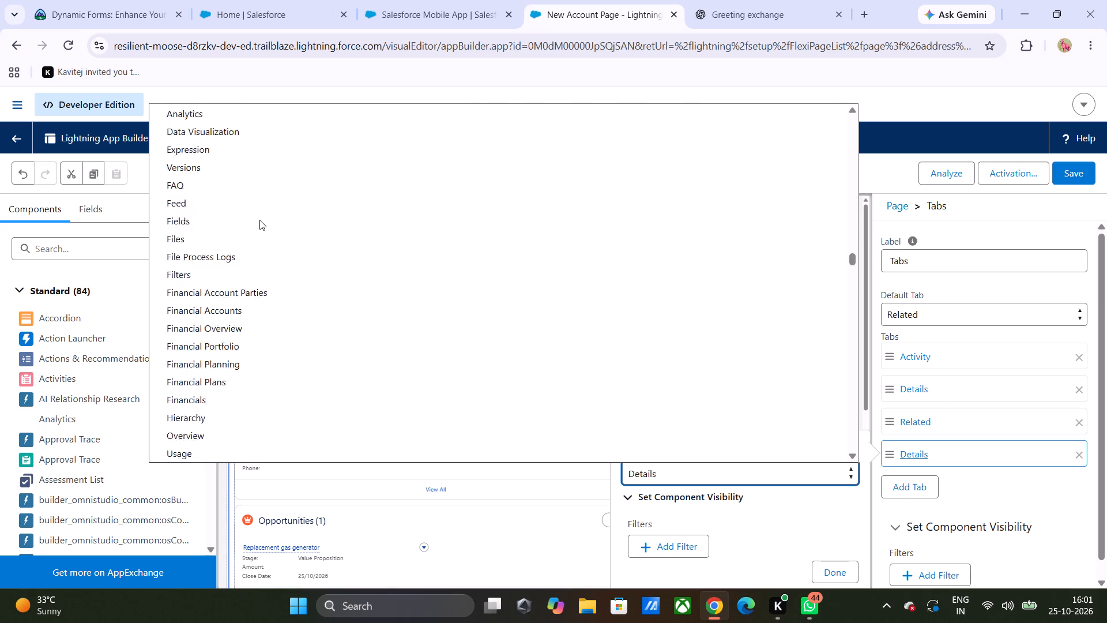
{"action": "scroll", "coordinate": [259, 220], "scroll_direction": "down", "scroll_amount": 8}
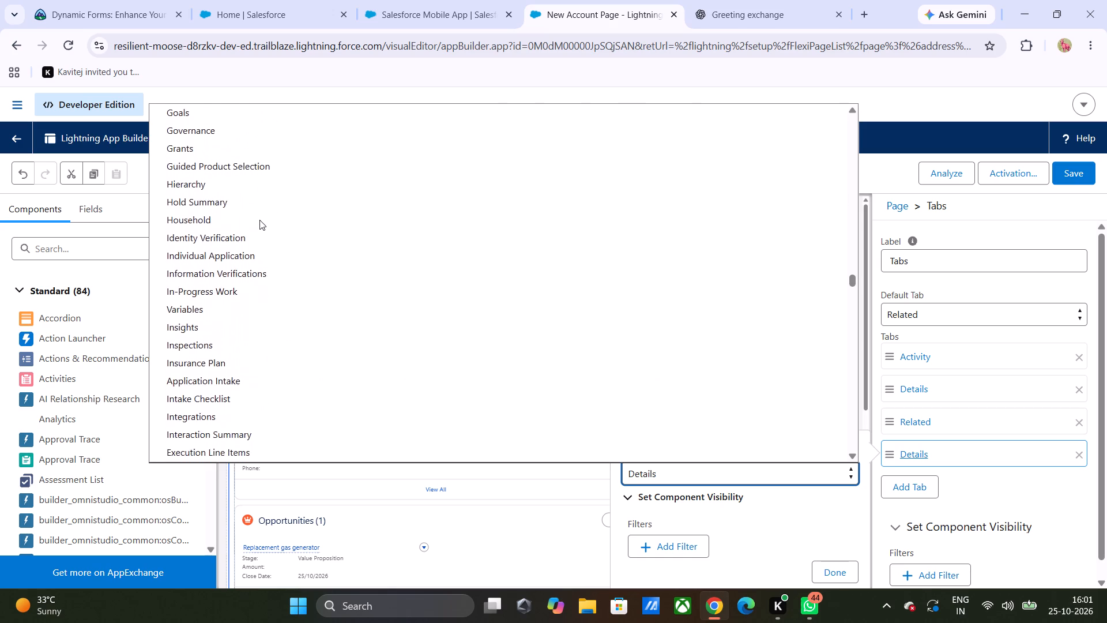
{"action": "scroll", "coordinate": [259, 220], "scroll_direction": "down", "scroll_amount": 7}
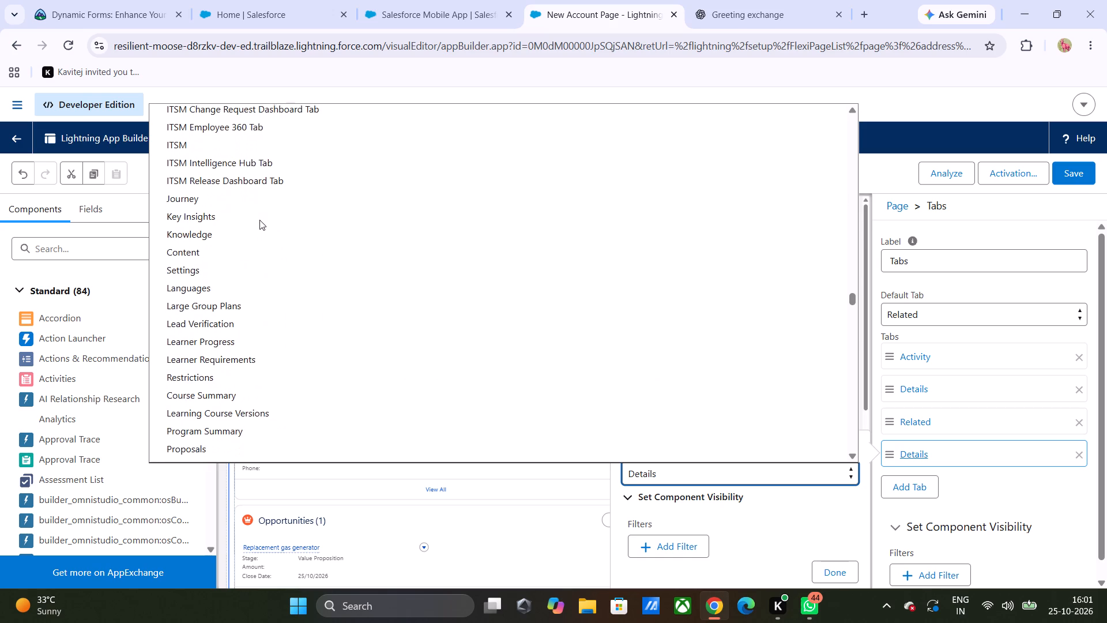
{"action": "scroll", "coordinate": [259, 220], "scroll_direction": "down", "scroll_amount": 4}
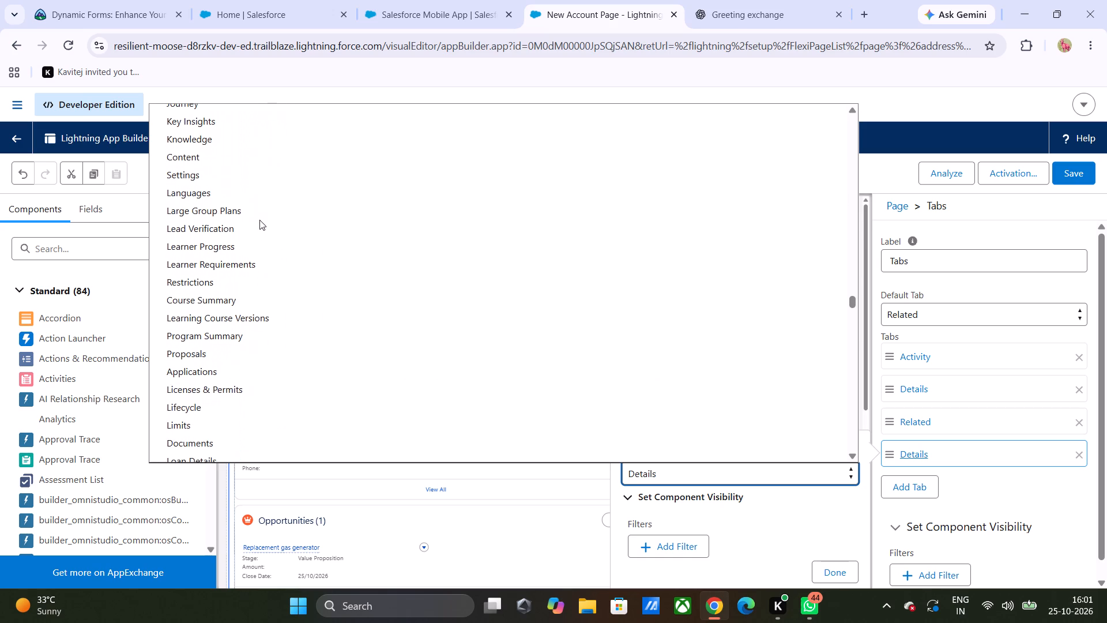
{"action": "scroll", "coordinate": [259, 220], "scroll_direction": "down", "scroll_amount": 4}
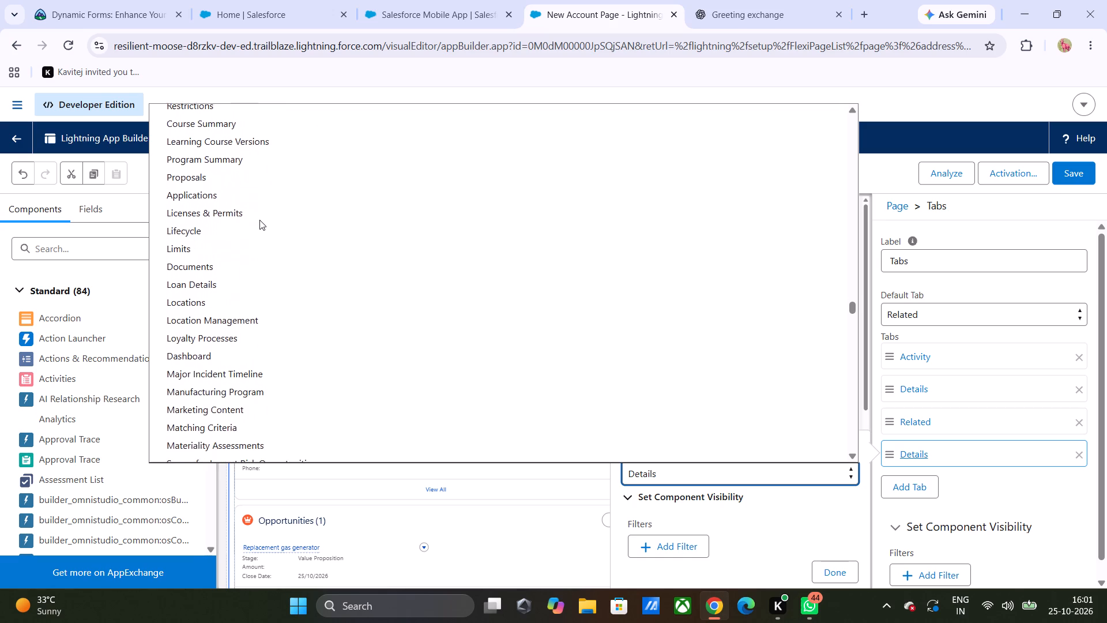
{"action": "scroll", "coordinate": [259, 220], "scroll_direction": "down", "scroll_amount": 3}
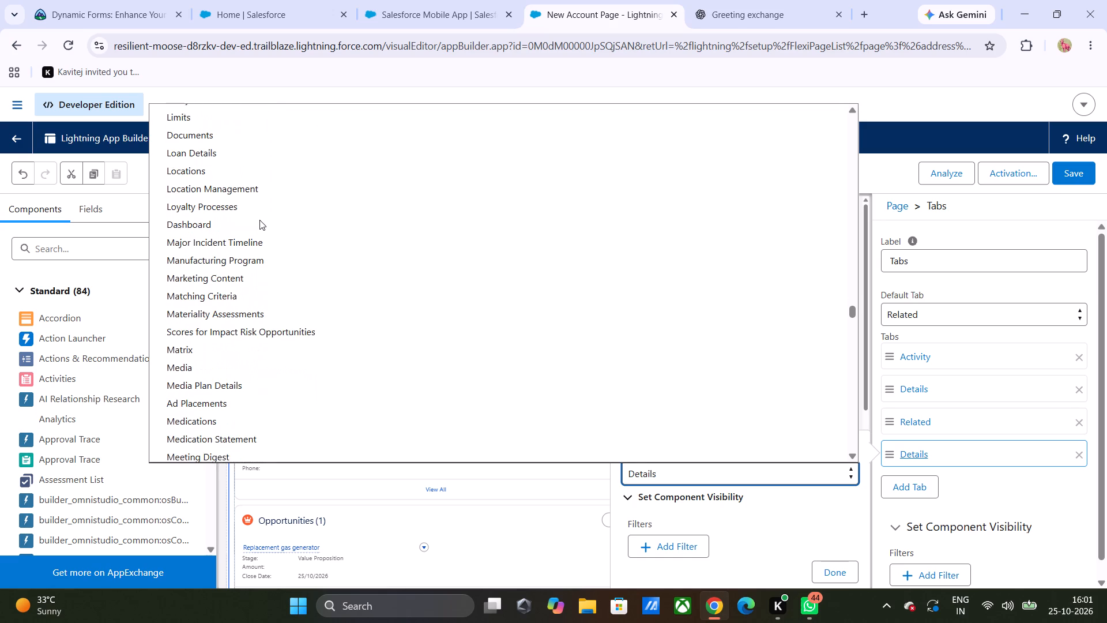
{"action": "scroll", "coordinate": [259, 220], "scroll_direction": "down", "scroll_amount": 1}
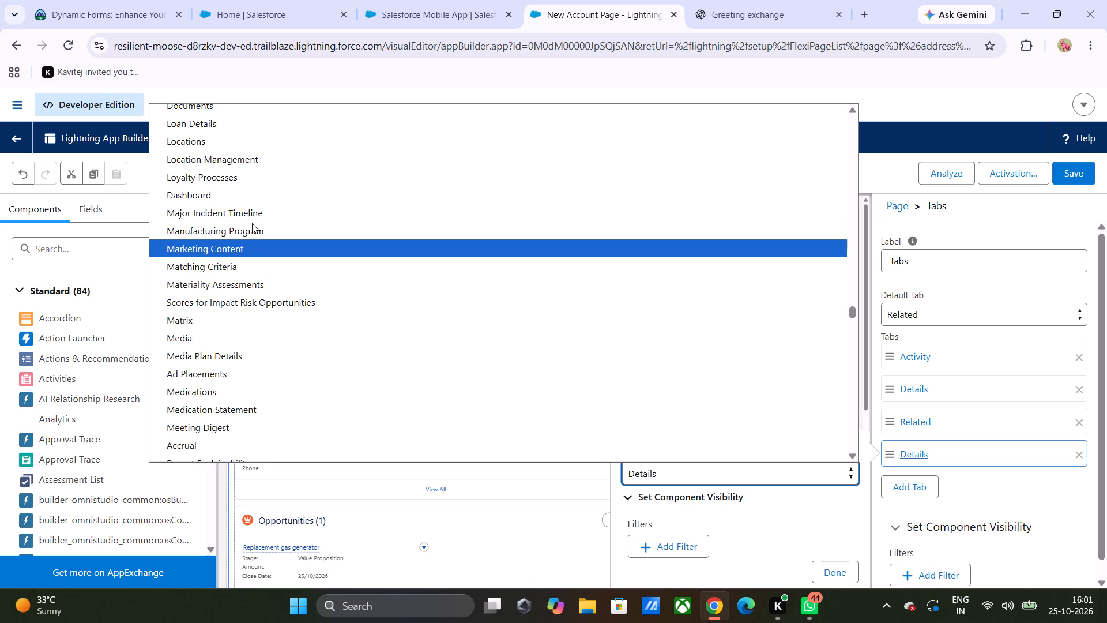
{"action": "scroll", "coordinate": [252, 223], "scroll_direction": "down", "scroll_amount": 2}
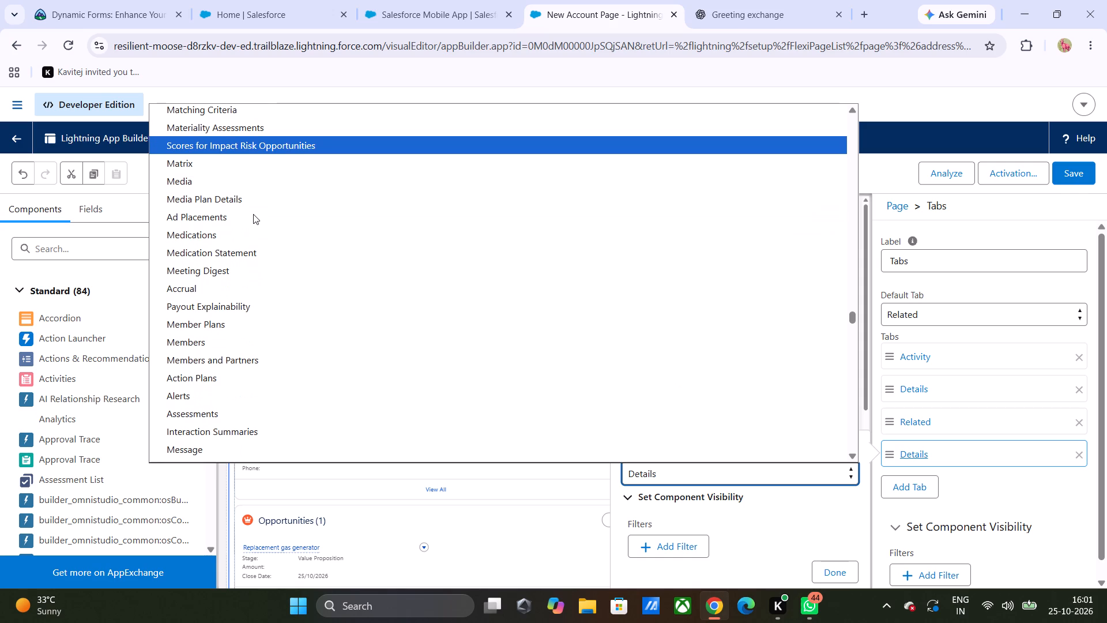
{"action": "scroll", "coordinate": [253, 214], "scroll_direction": "down", "scroll_amount": 2}
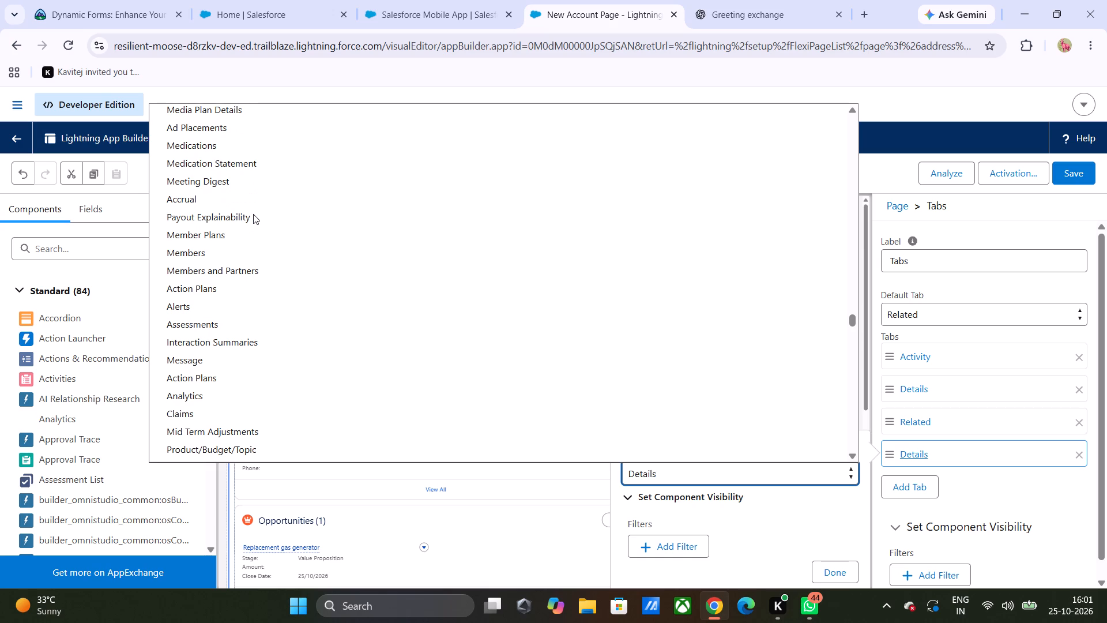
{"action": "scroll", "coordinate": [253, 214], "scroll_direction": "down", "scroll_amount": 1}
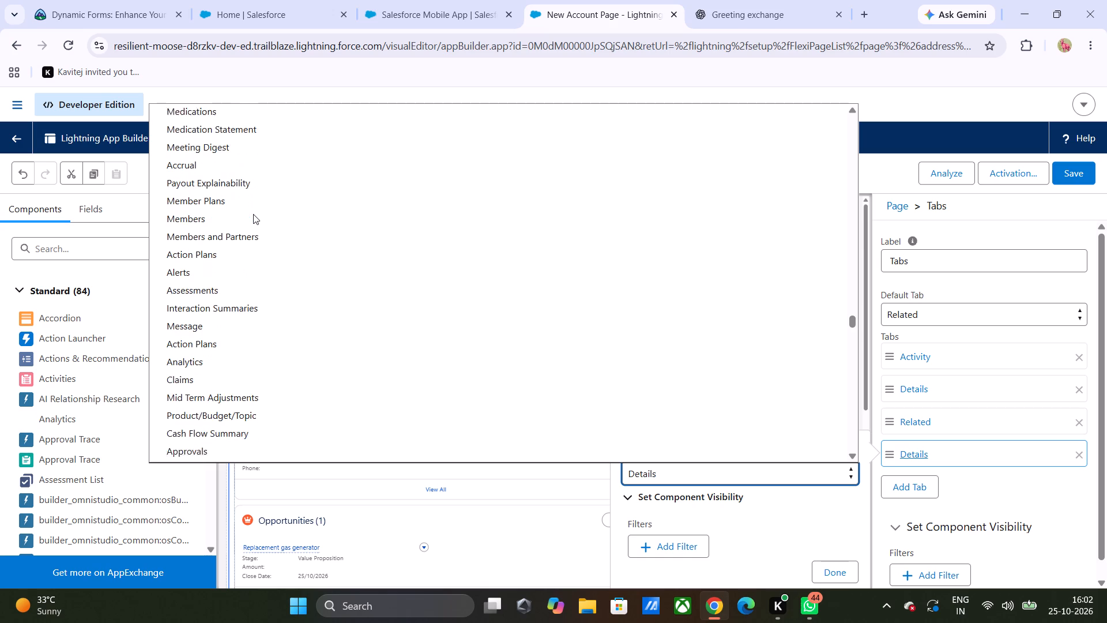
{"action": "scroll", "coordinate": [253, 214], "scroll_direction": "down", "scroll_amount": 2}
{"action": "scroll", "coordinate": [253, 214], "scroll_direction": "up", "scroll_amount": 4}
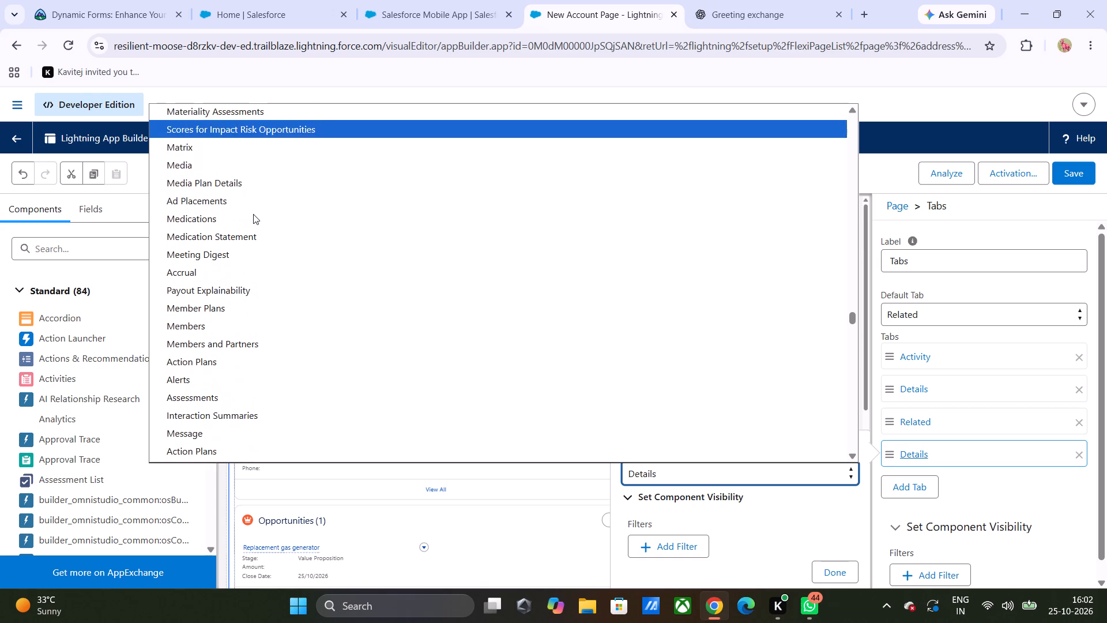
Recheck the required label in ChatGPT's instructions and look through the fourth tab's Tab Label options up to the start of the list.
{"action": "left_click", "coordinate": [763, 3]}
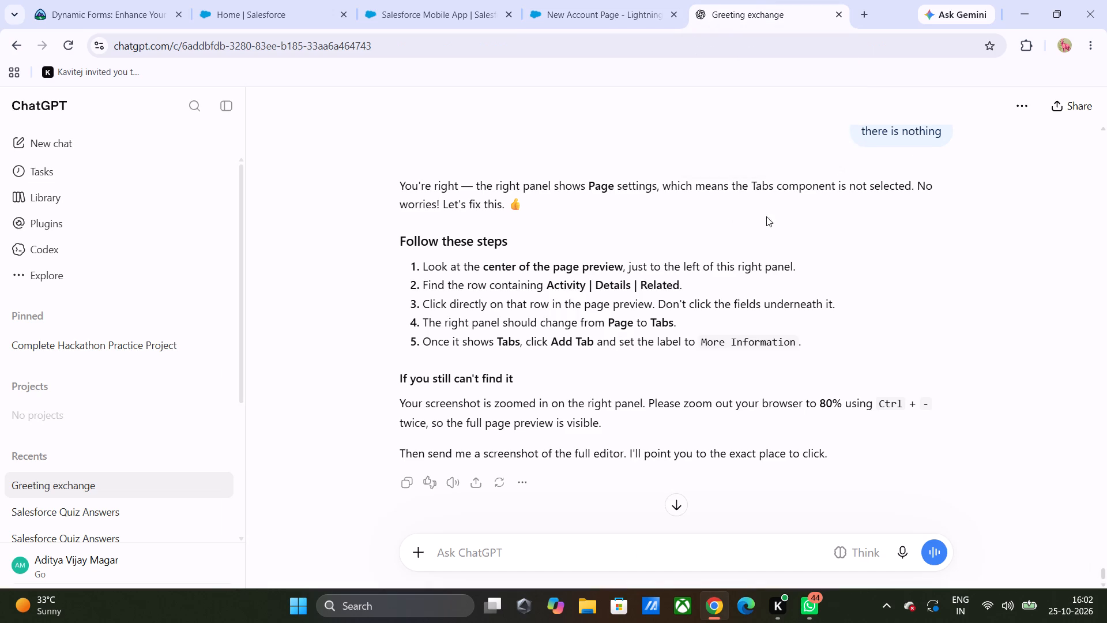
{"action": "left_click", "coordinate": [588, 0]}
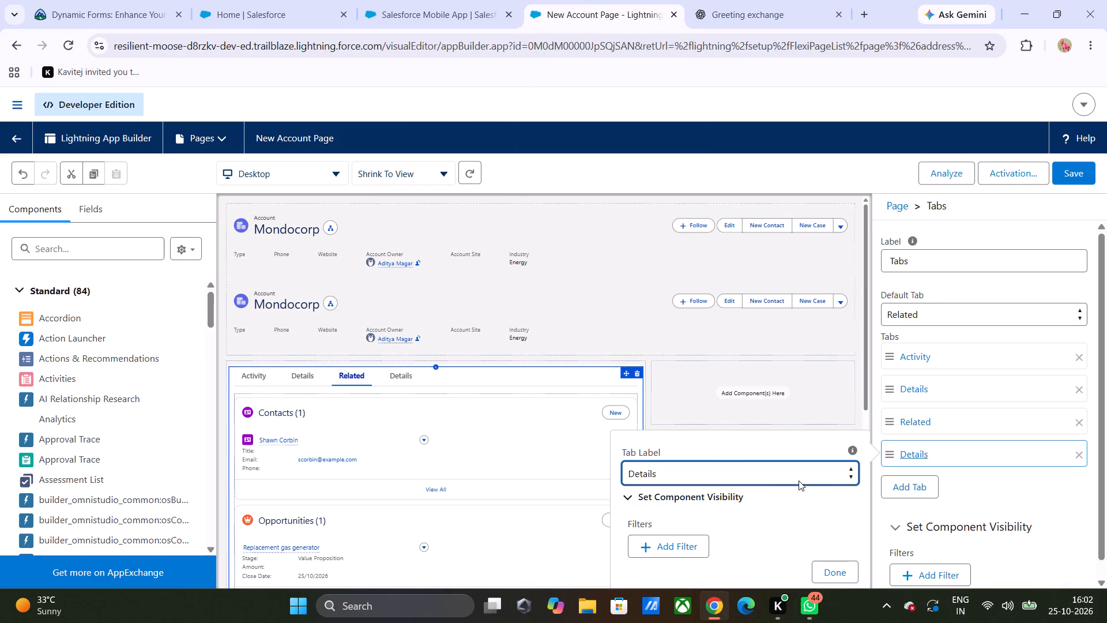
{"action": "left_click", "coordinate": [846, 475]}
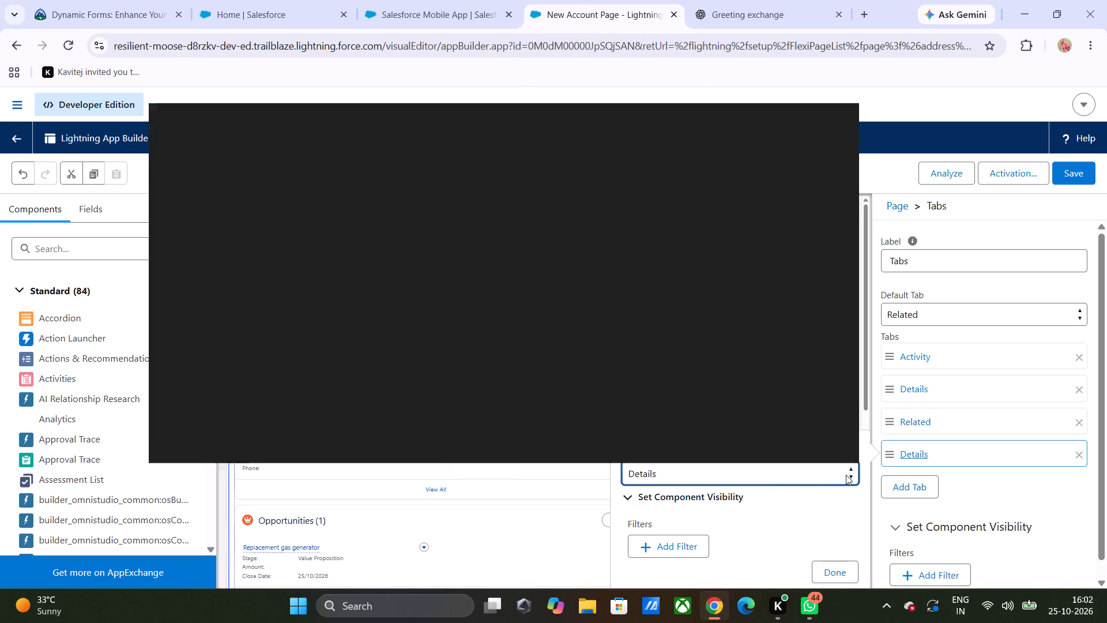
{"action": "scroll", "coordinate": [333, 211], "scroll_direction": "up", "scroll_amount": 6}
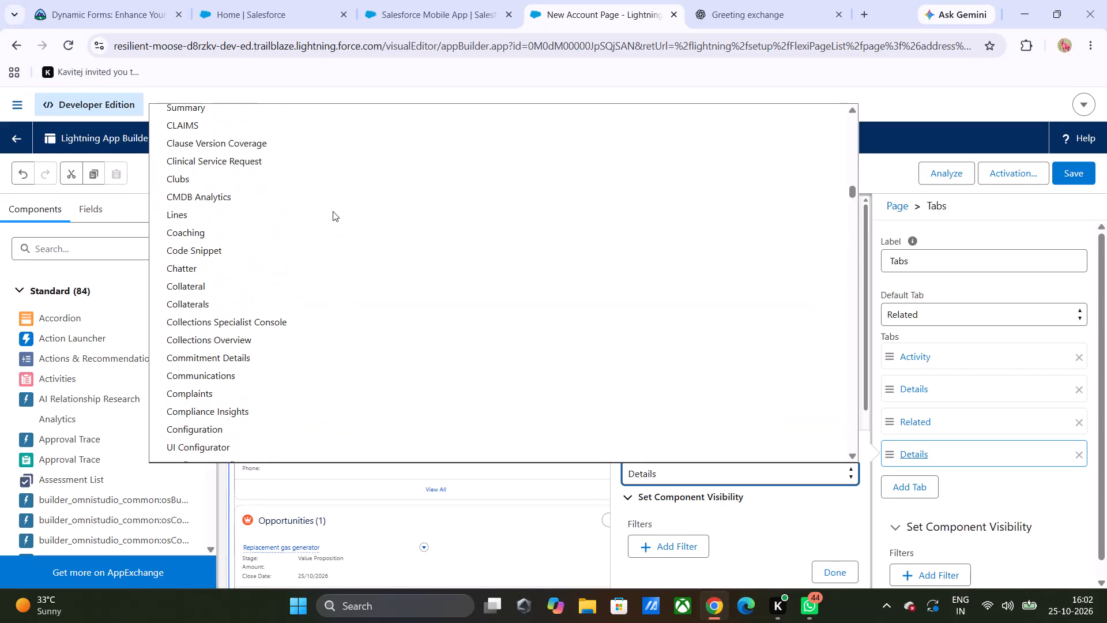
{"action": "scroll", "coordinate": [333, 211], "scroll_direction": "up", "scroll_amount": 1}
{"action": "scroll", "coordinate": [333, 211], "scroll_direction": "down", "scroll_amount": 8}
{"action": "scroll", "coordinate": [333, 211], "scroll_direction": "up", "scroll_amount": 2}
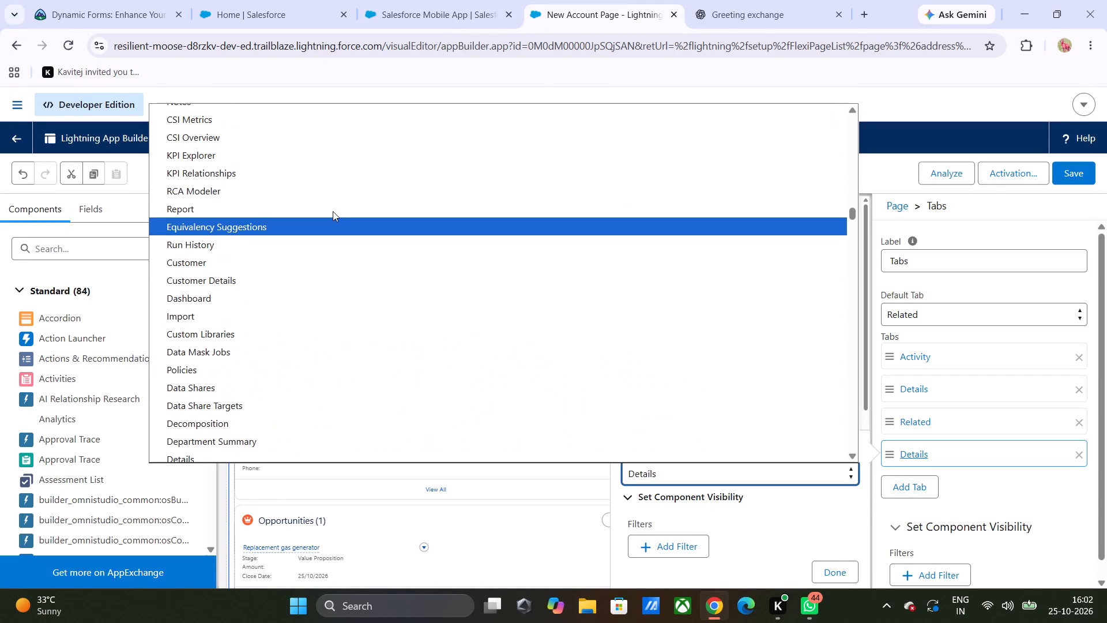
{"action": "scroll", "coordinate": [333, 211], "scroll_direction": "up", "scroll_amount": 15}
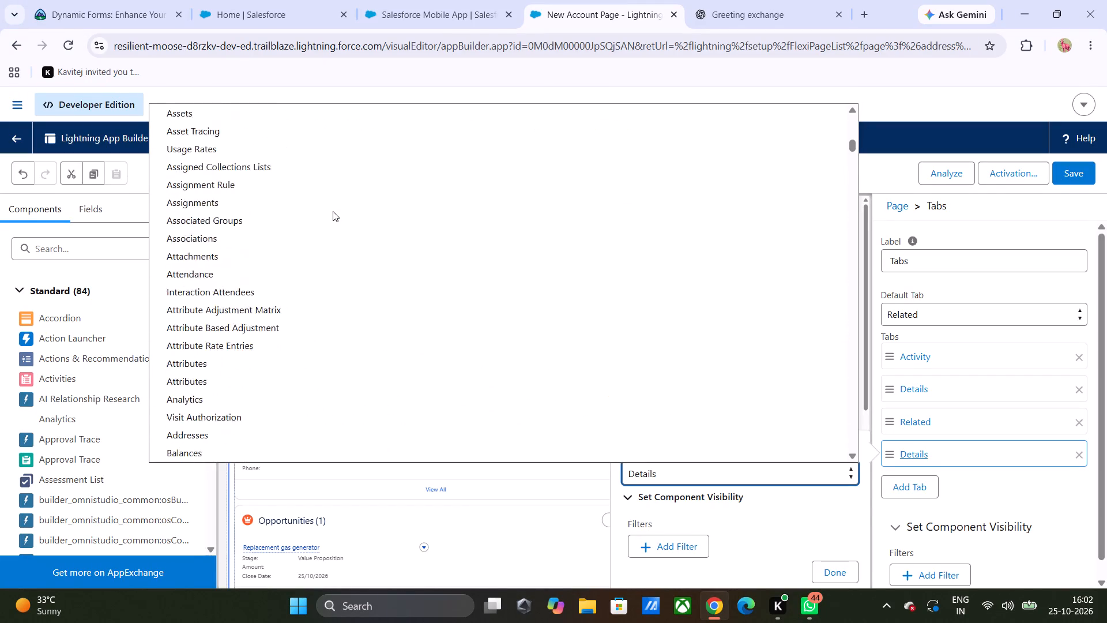
{"action": "scroll", "coordinate": [333, 211], "scroll_direction": "up", "scroll_amount": 5}
{"action": "scroll", "coordinate": [333, 211], "scroll_direction": "down", "scroll_amount": 1}
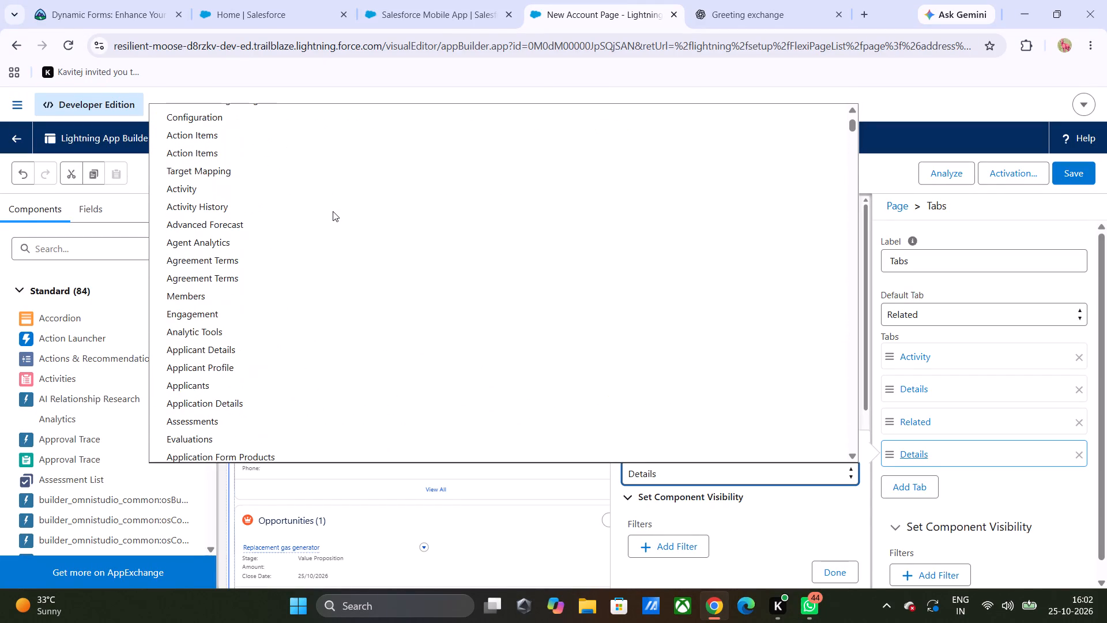
{"action": "scroll", "coordinate": [333, 211], "scroll_direction": "down", "scroll_amount": 1}
{"action": "scroll", "coordinate": [333, 211], "scroll_direction": "up", "scroll_amount": 2}
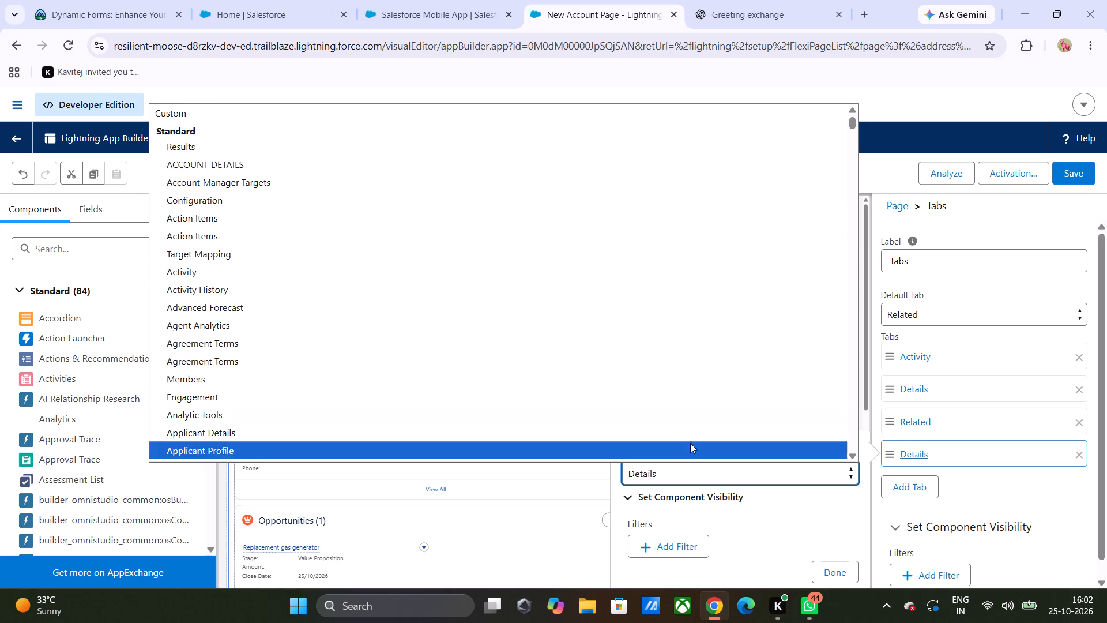
{"action": "left_click", "coordinate": [690, 478]}
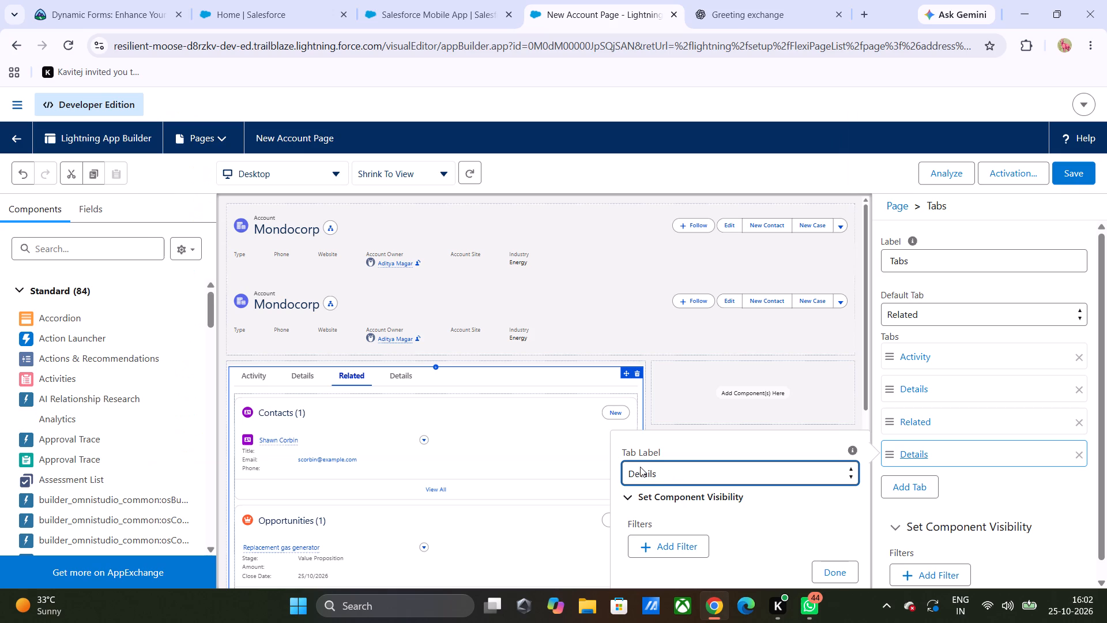
Search the fourth tab's Tab Label options from the beginning of the Standard list onward for More Information.
{"action": "left_click", "coordinate": [643, 469]}
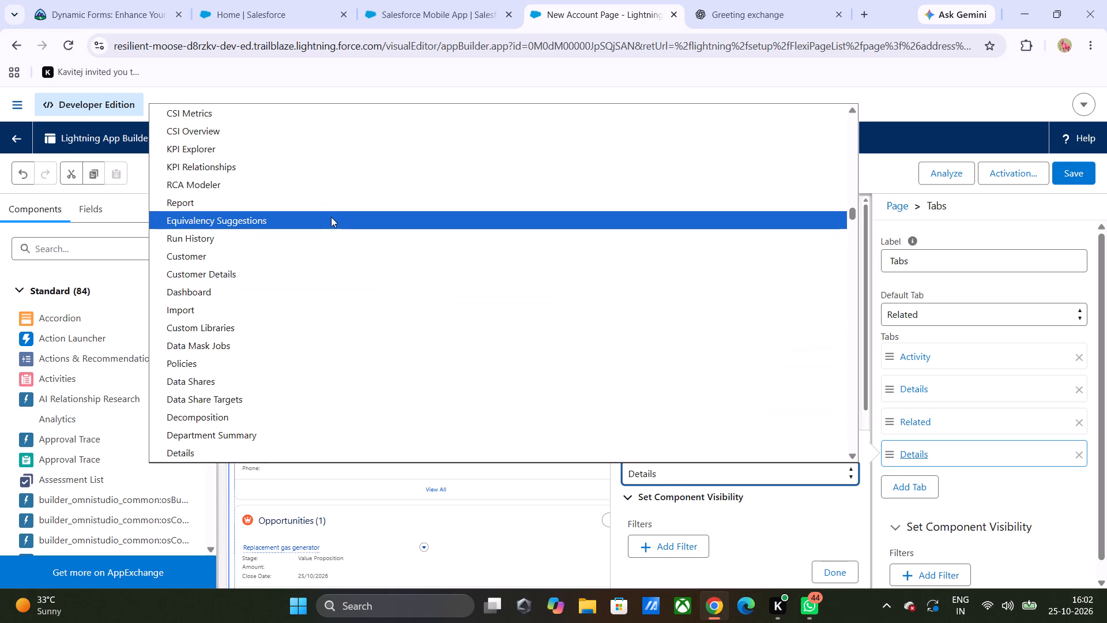
{"action": "scroll", "coordinate": [331, 217], "scroll_direction": "up", "scroll_amount": 20}
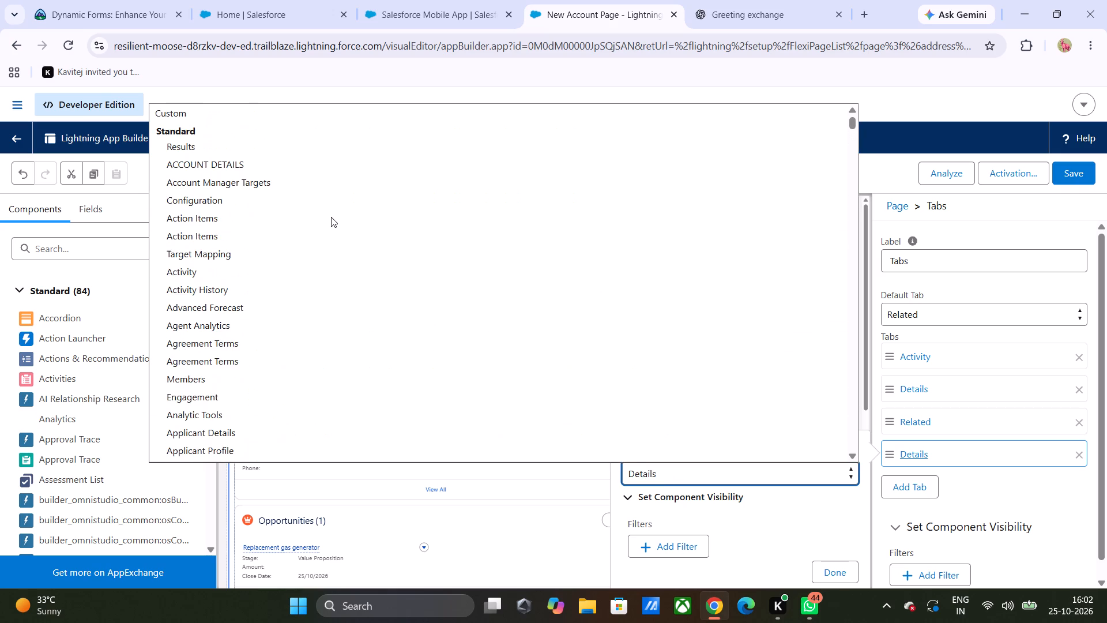
{"action": "scroll", "coordinate": [331, 217], "scroll_direction": "down", "scroll_amount": 2}
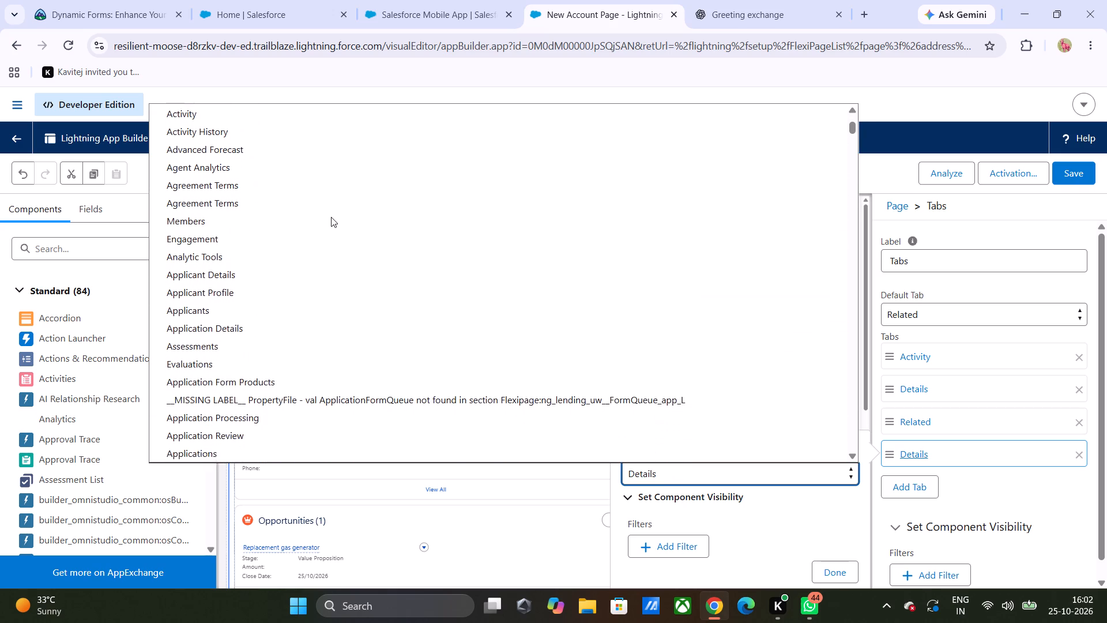
{"action": "scroll", "coordinate": [331, 217], "scroll_direction": "down", "scroll_amount": 1}
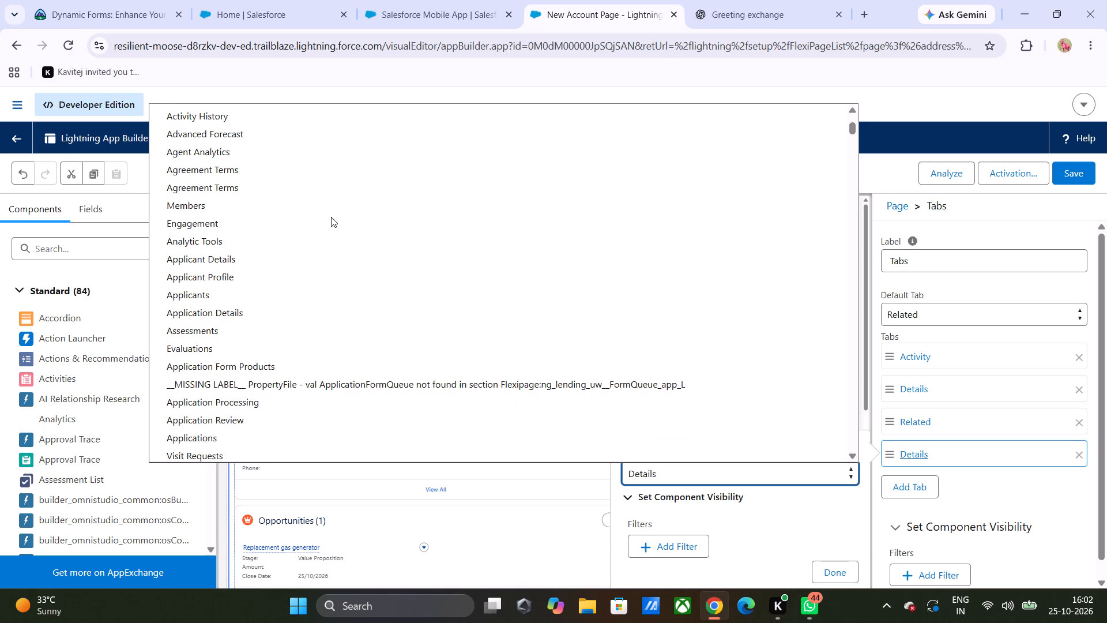
{"action": "scroll", "coordinate": [331, 217], "scroll_direction": "down", "scroll_amount": 3}
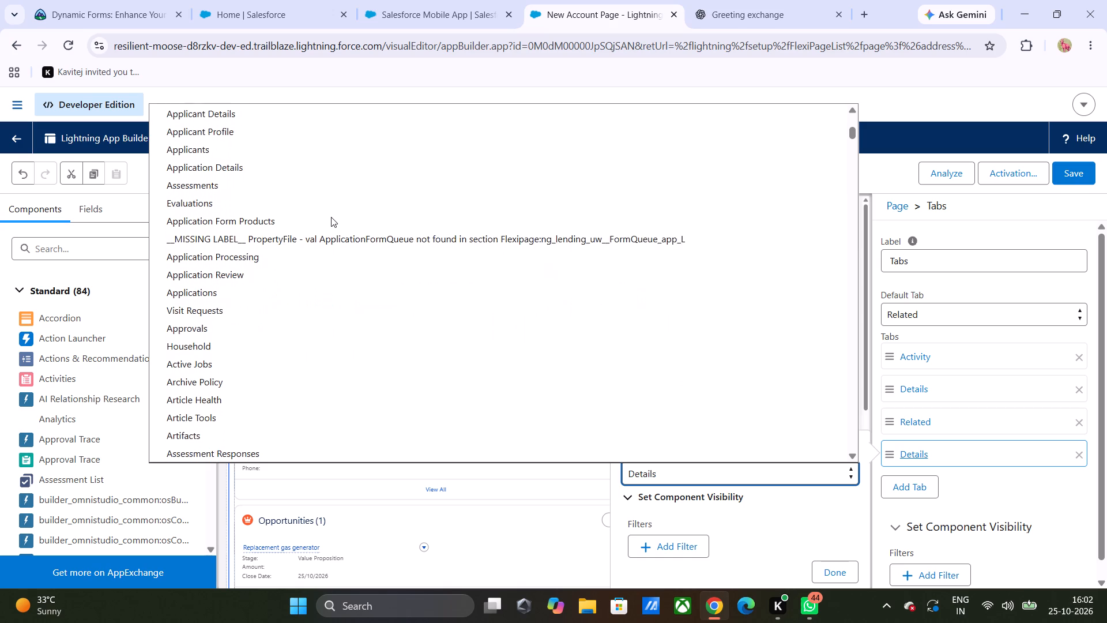
{"action": "scroll", "coordinate": [331, 217], "scroll_direction": "down", "scroll_amount": 3}
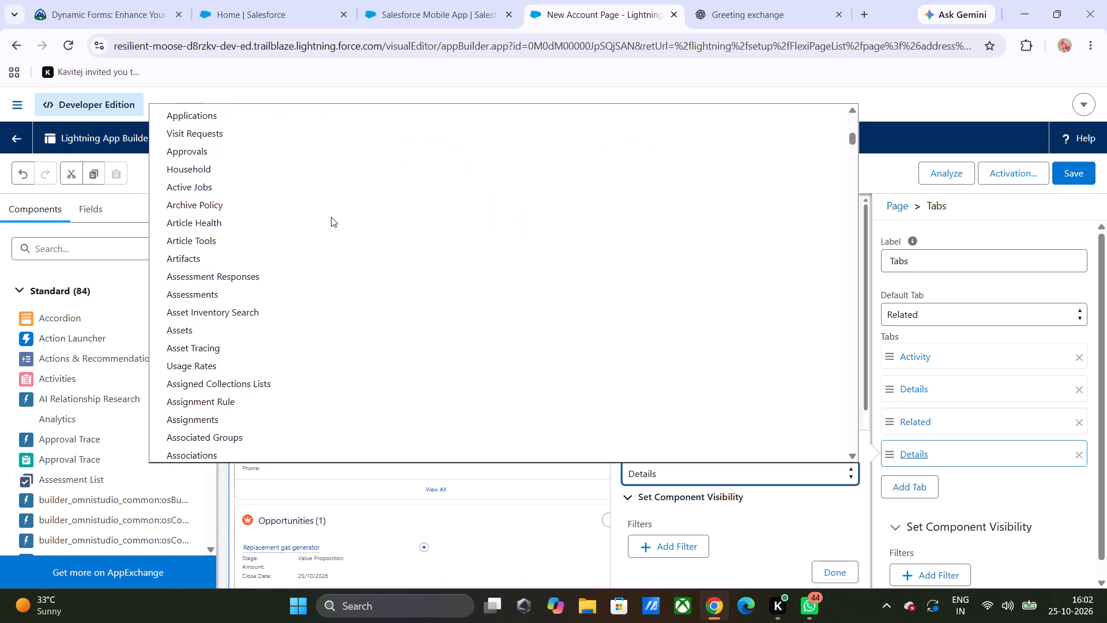
{"action": "scroll", "coordinate": [331, 217], "scroll_direction": "down", "scroll_amount": 2}
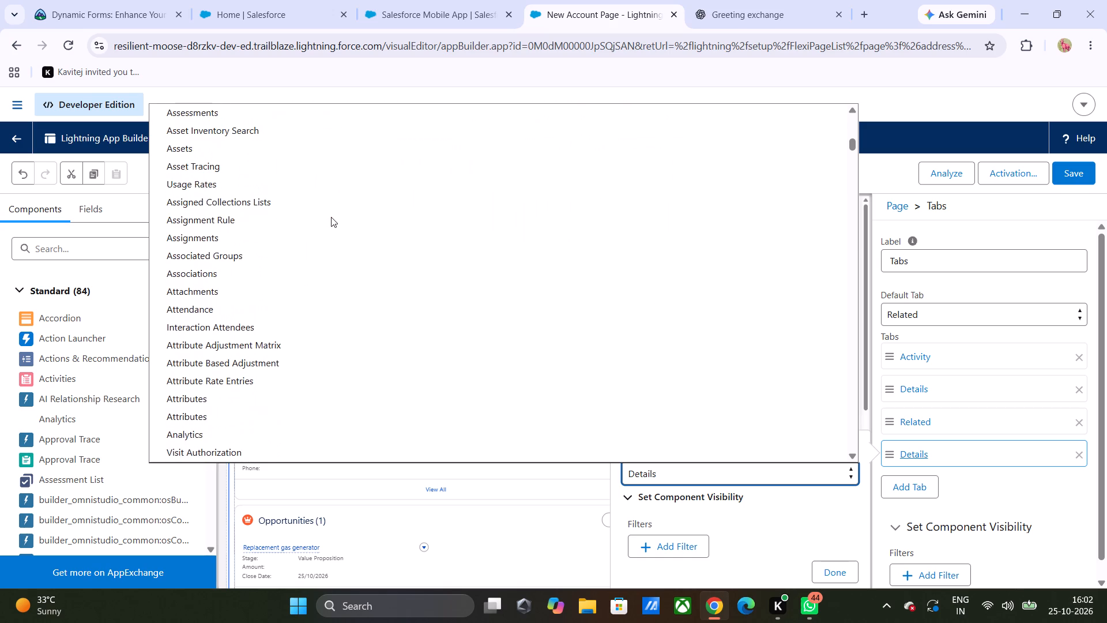
{"action": "scroll", "coordinate": [331, 217], "scroll_direction": "down", "scroll_amount": 3}
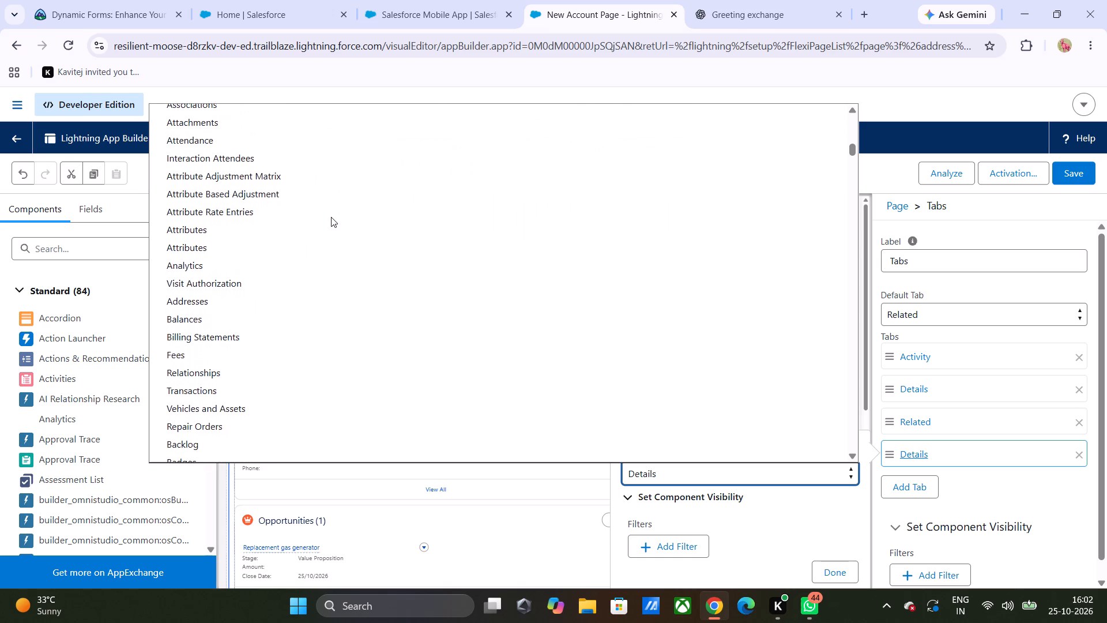
{"action": "scroll", "coordinate": [331, 217], "scroll_direction": "down", "scroll_amount": 1}
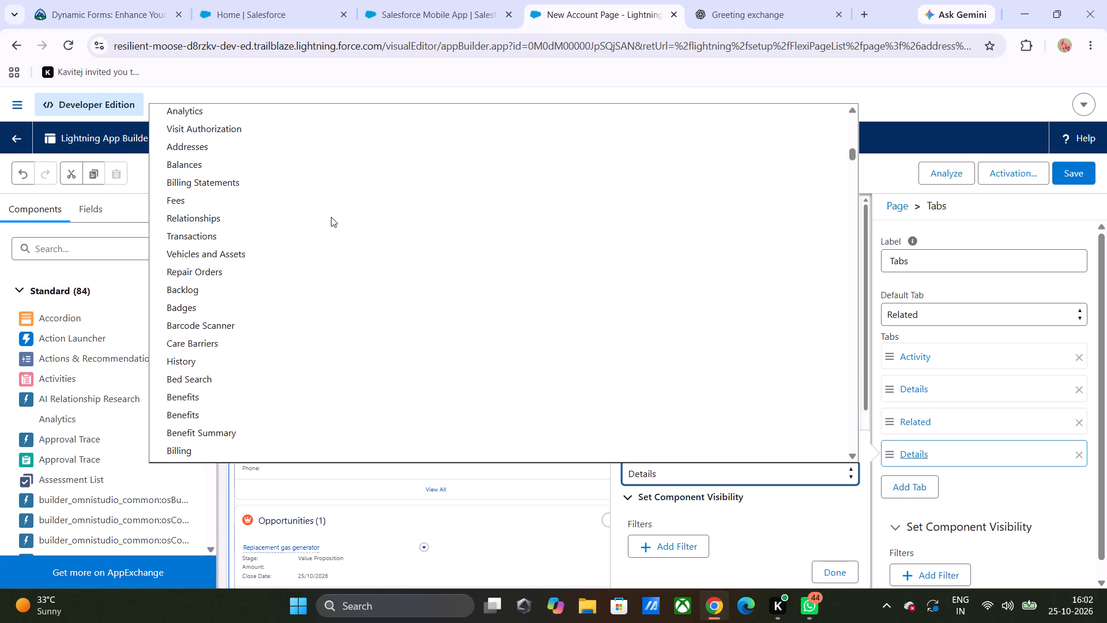
{"action": "scroll", "coordinate": [331, 217], "scroll_direction": "down", "scroll_amount": 2}
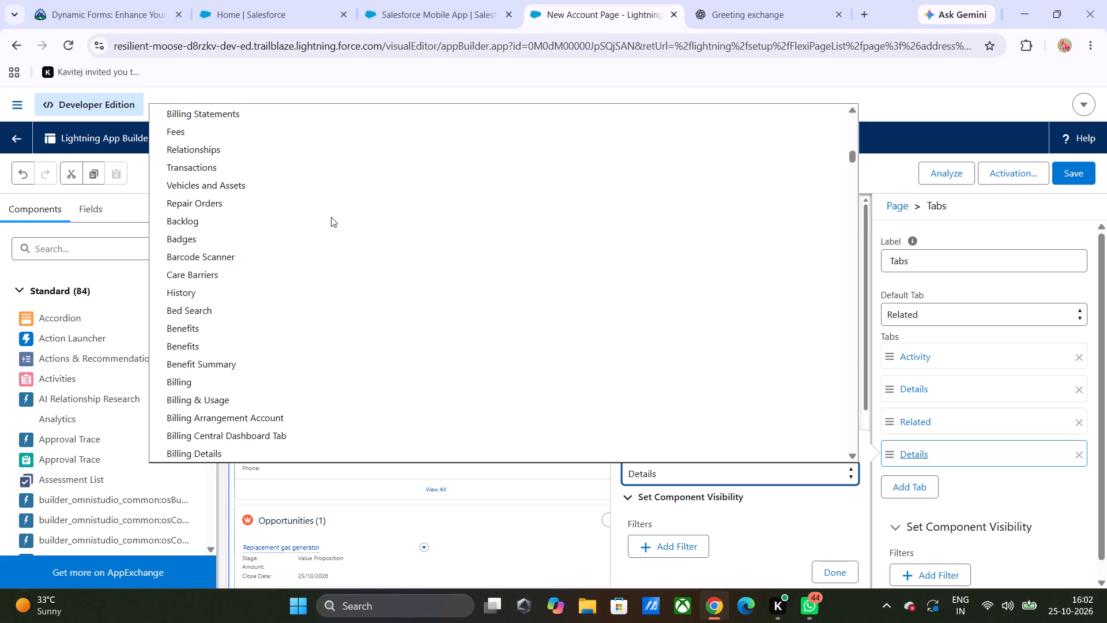
{"action": "scroll", "coordinate": [331, 217], "scroll_direction": "down", "scroll_amount": 3}
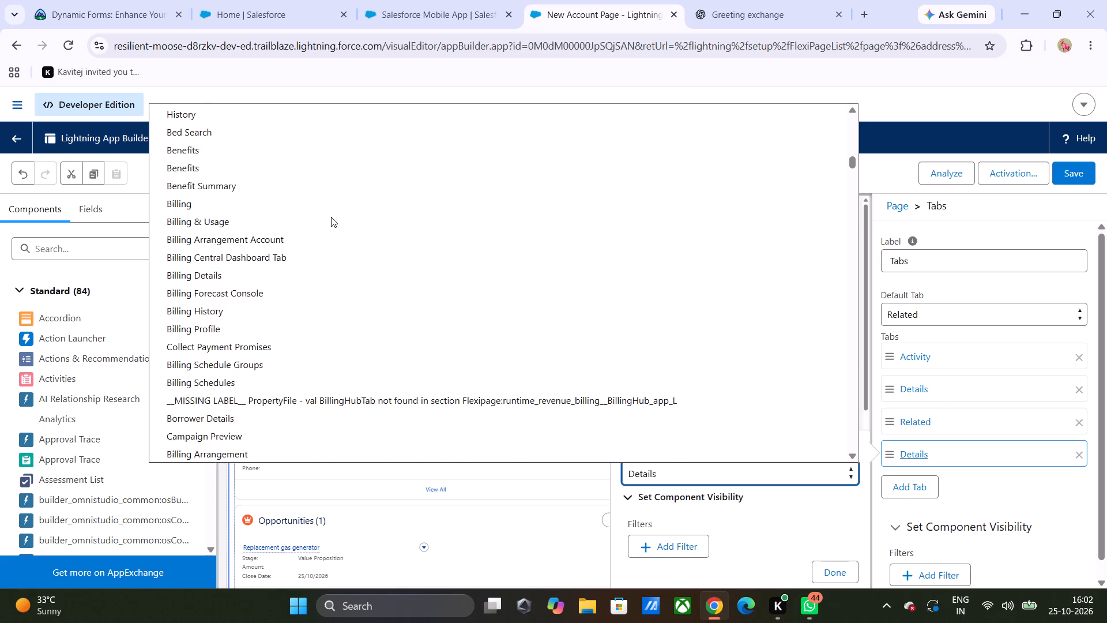
{"action": "scroll", "coordinate": [331, 217], "scroll_direction": "down", "scroll_amount": 3}
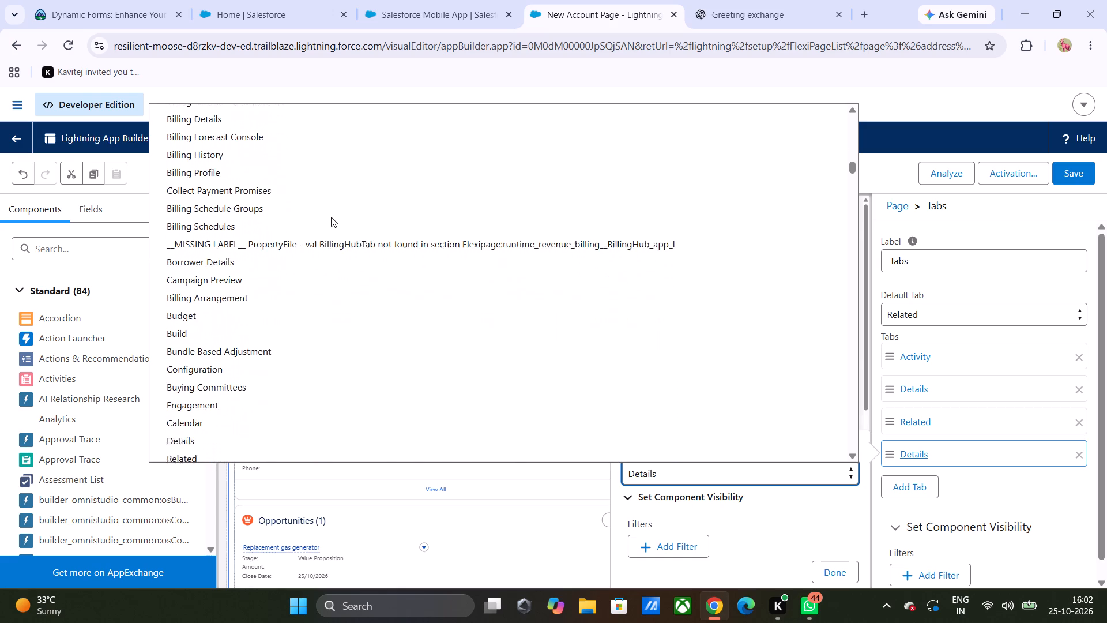
{"action": "scroll", "coordinate": [331, 217], "scroll_direction": "down", "scroll_amount": 3}
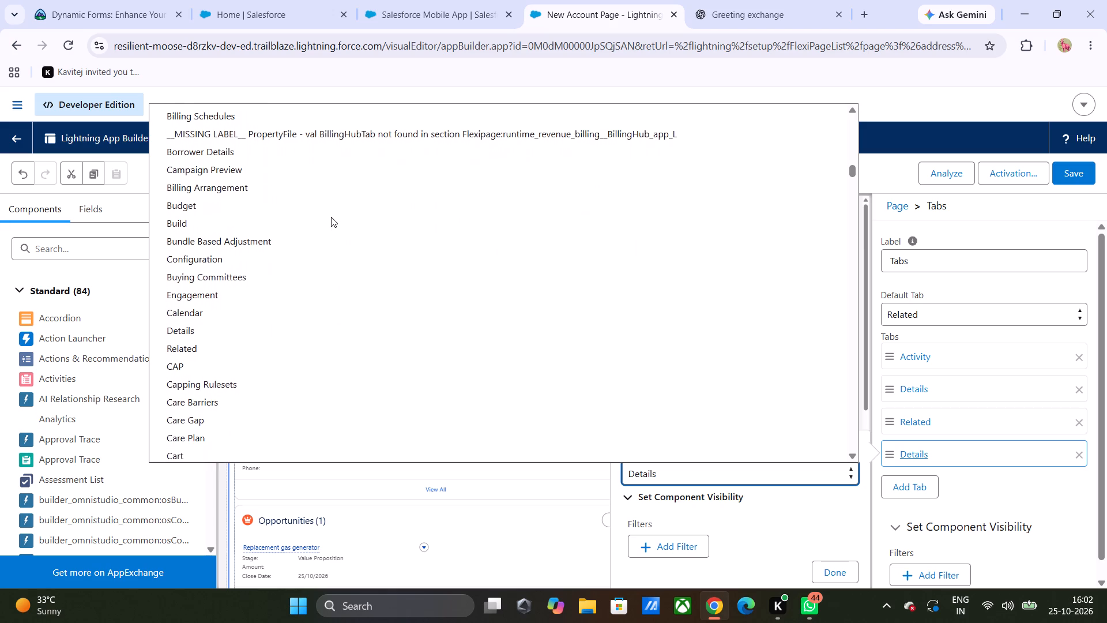
{"action": "scroll", "coordinate": [331, 217], "scroll_direction": "down", "scroll_amount": 4}
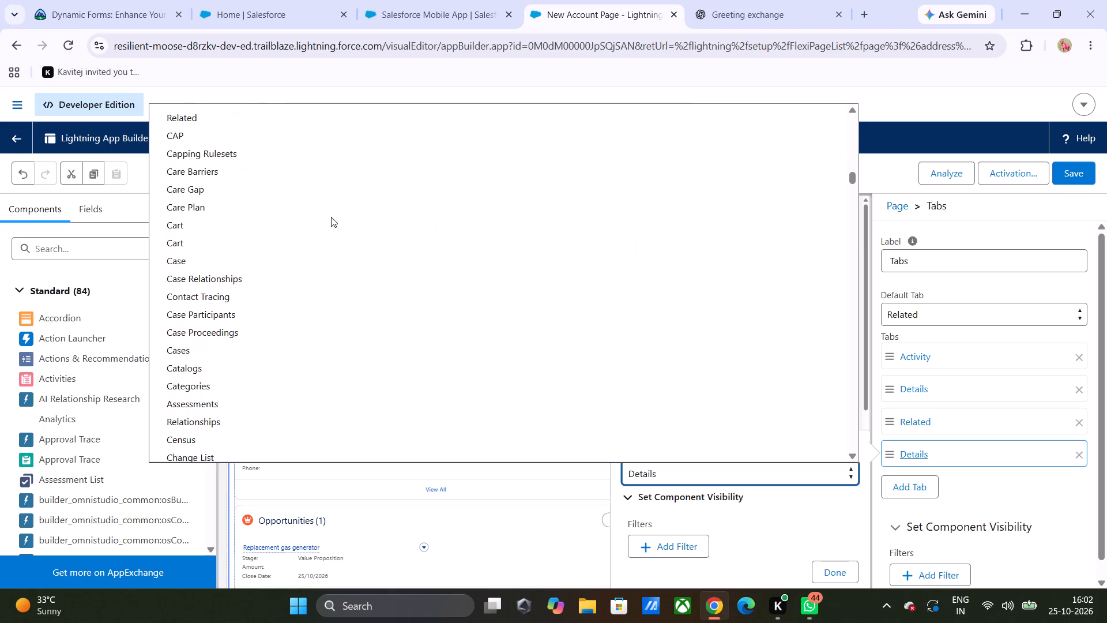
{"action": "scroll", "coordinate": [331, 217], "scroll_direction": "down", "scroll_amount": 1}
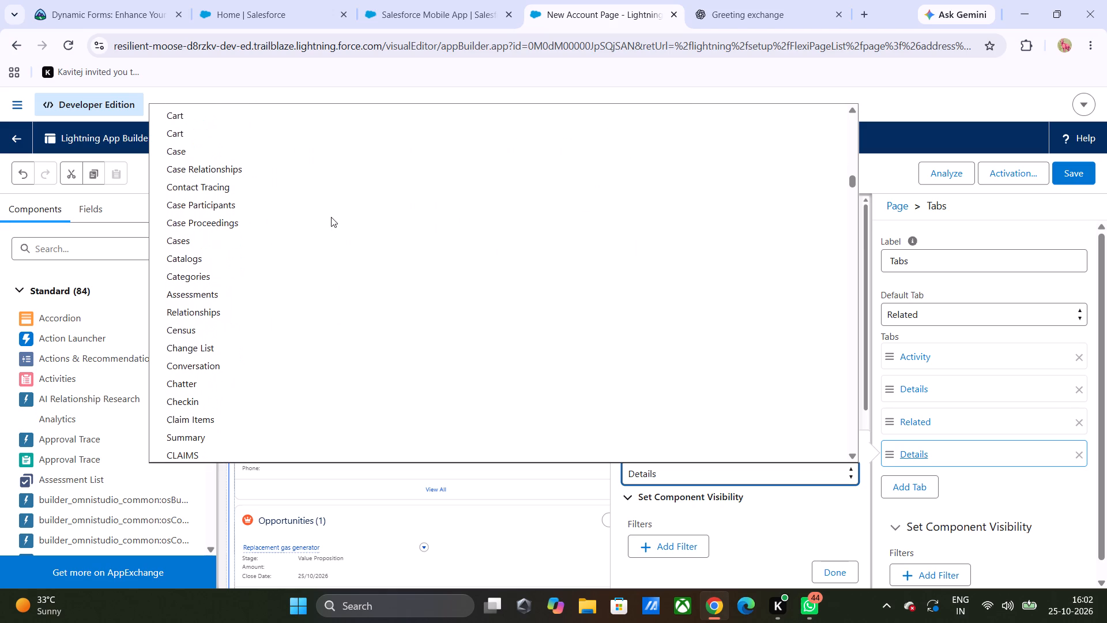
{"action": "scroll", "coordinate": [331, 217], "scroll_direction": "down", "scroll_amount": 1}
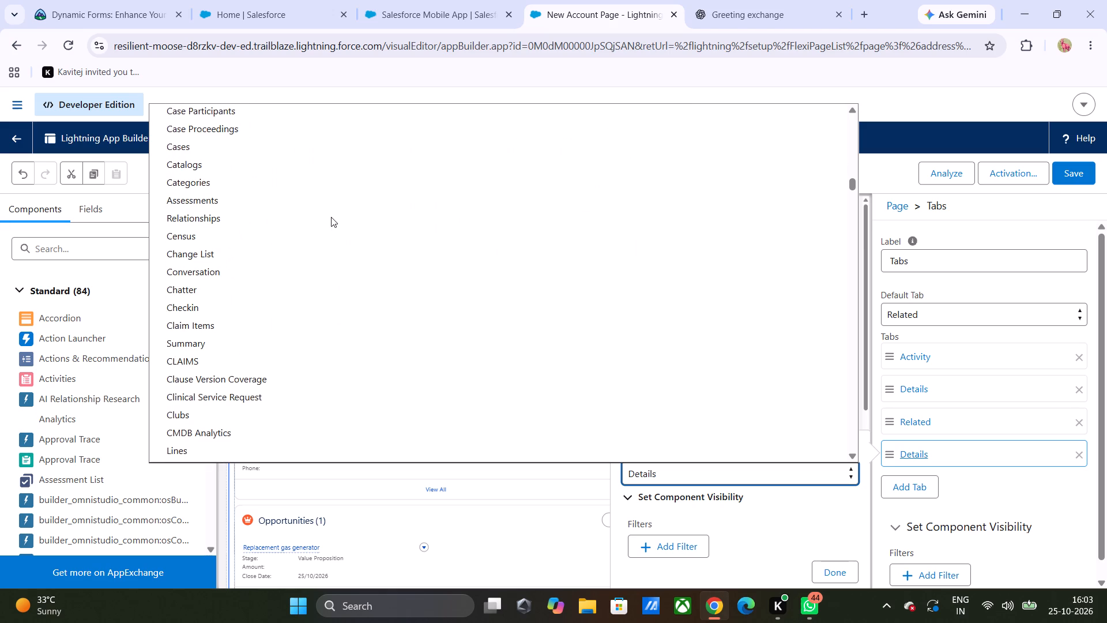
{"action": "scroll", "coordinate": [331, 217], "scroll_direction": "down", "scroll_amount": 3}
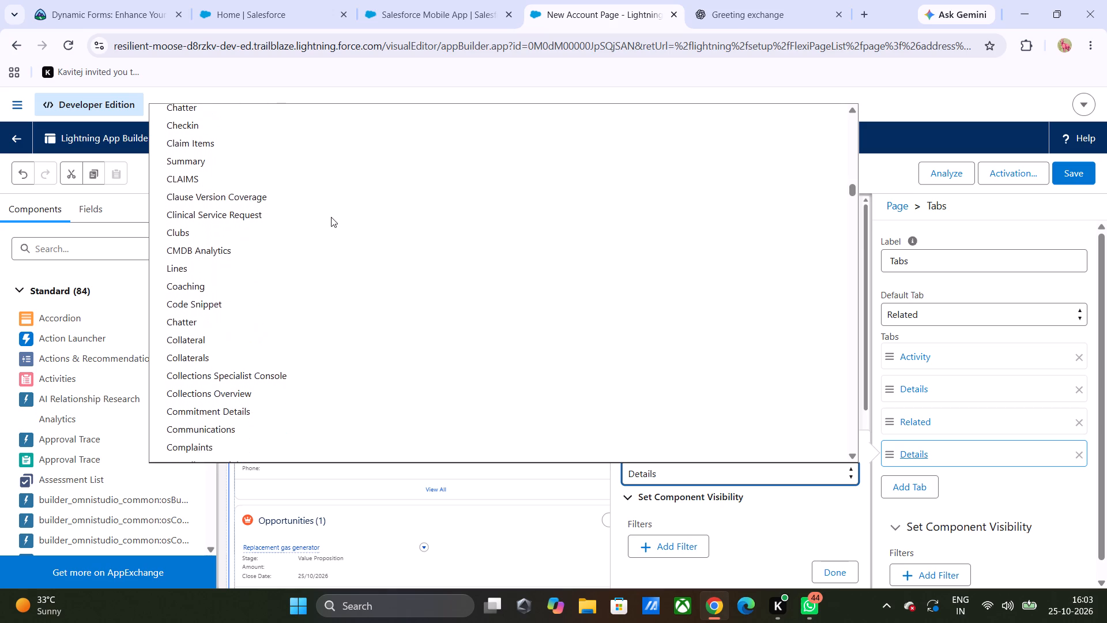
{"action": "scroll", "coordinate": [331, 217], "scroll_direction": "down", "scroll_amount": 1}
{"action": "scroll", "coordinate": [354, 169], "scroll_direction": "down", "scroll_amount": 2}
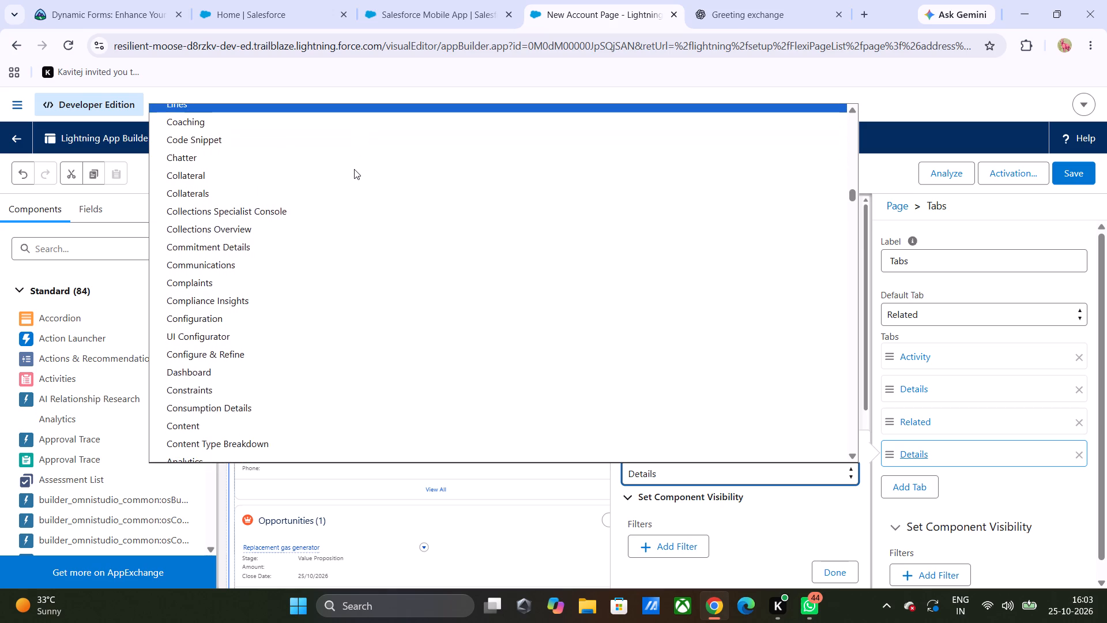
{"action": "scroll", "coordinate": [354, 169], "scroll_direction": "down", "scroll_amount": 4}
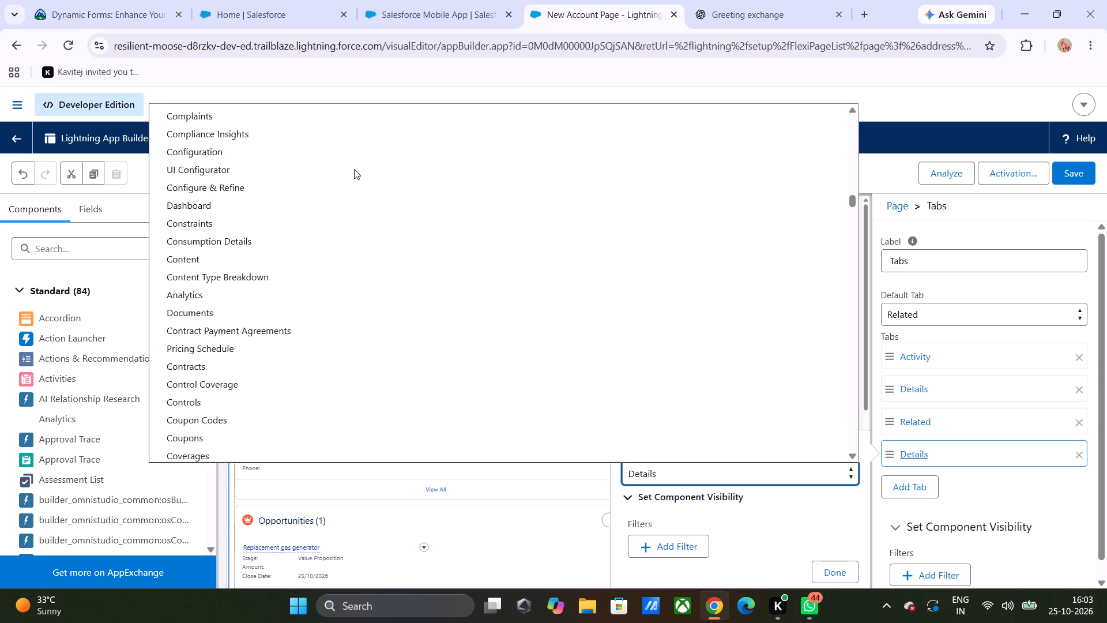
{"action": "scroll", "coordinate": [354, 169], "scroll_direction": "down", "scroll_amount": 1}
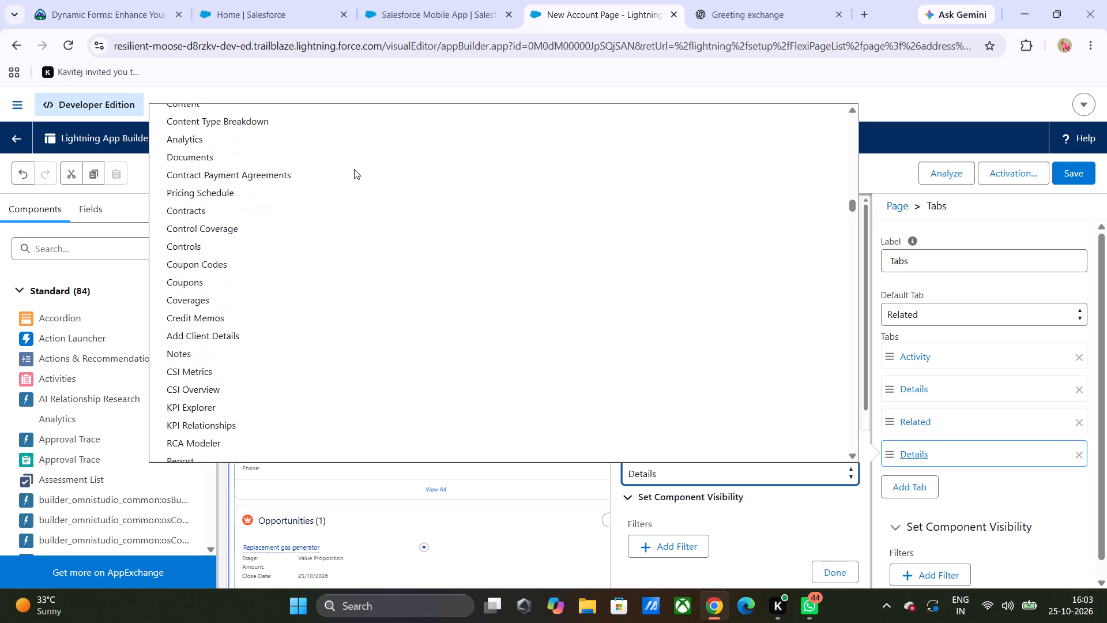
{"action": "scroll", "coordinate": [354, 169], "scroll_direction": "down", "scroll_amount": 4}
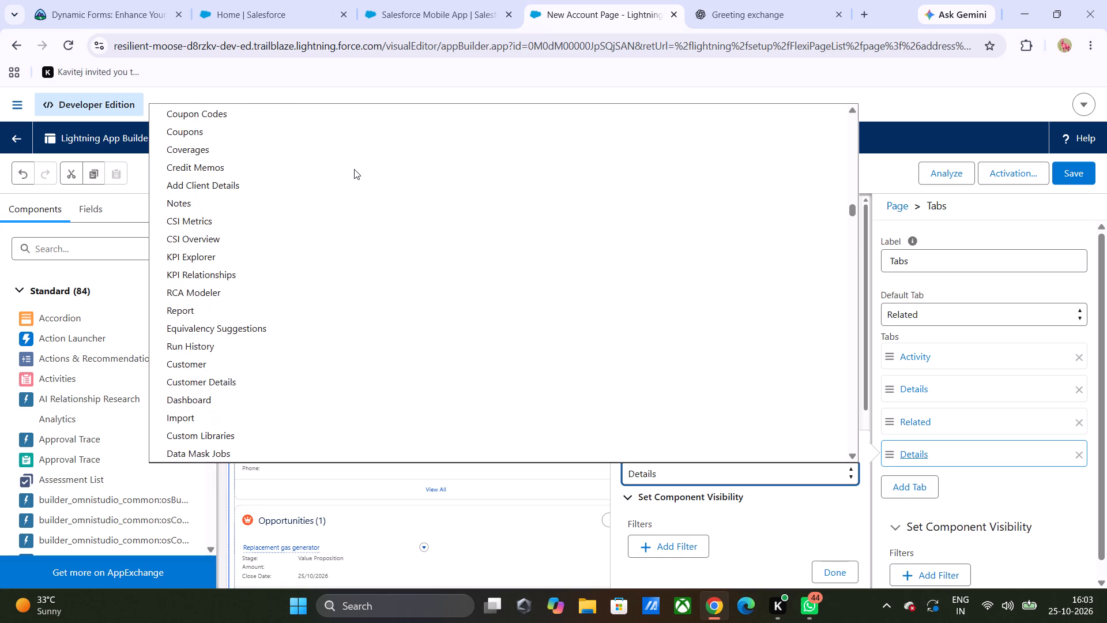
{"action": "scroll", "coordinate": [354, 169], "scroll_direction": "down", "scroll_amount": 3}
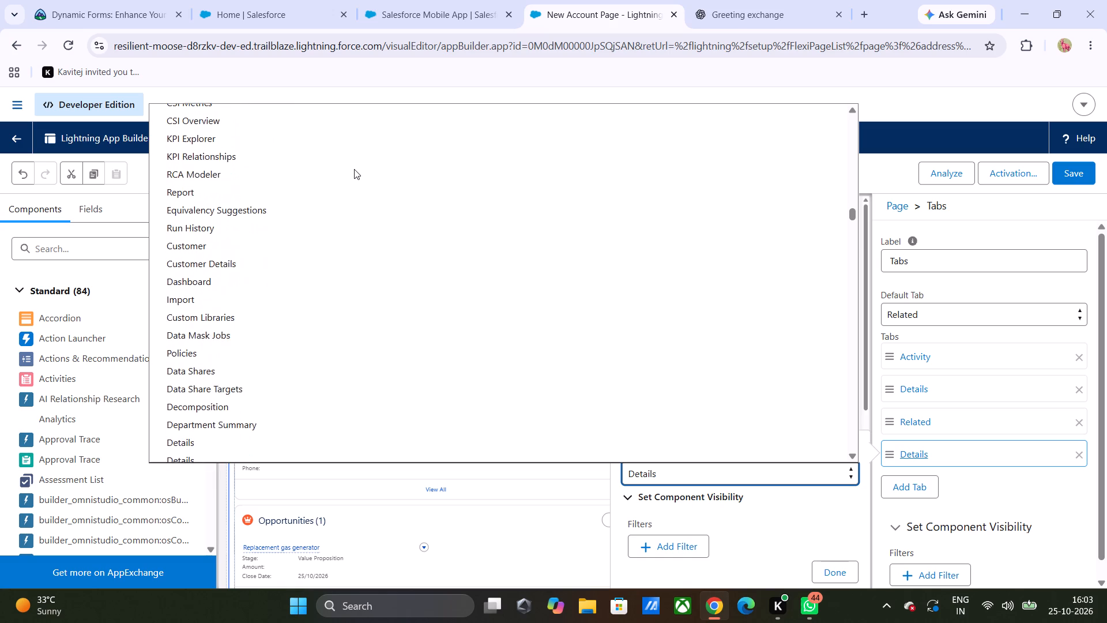
{"action": "scroll", "coordinate": [354, 169], "scroll_direction": "down", "scroll_amount": 3}
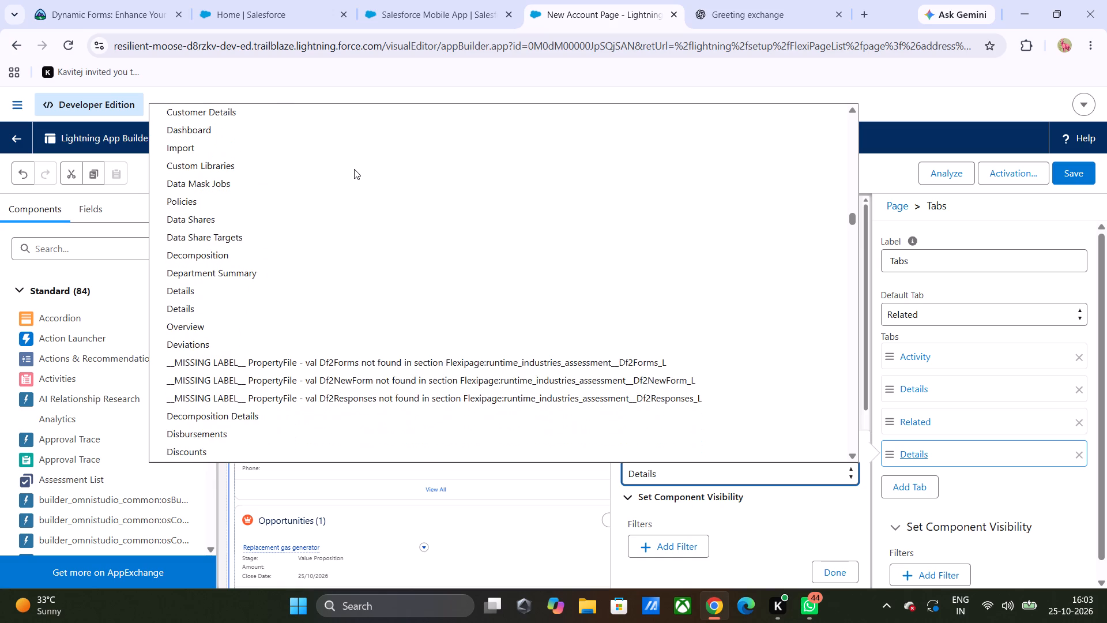
{"action": "scroll", "coordinate": [354, 169], "scroll_direction": "down", "scroll_amount": 3}
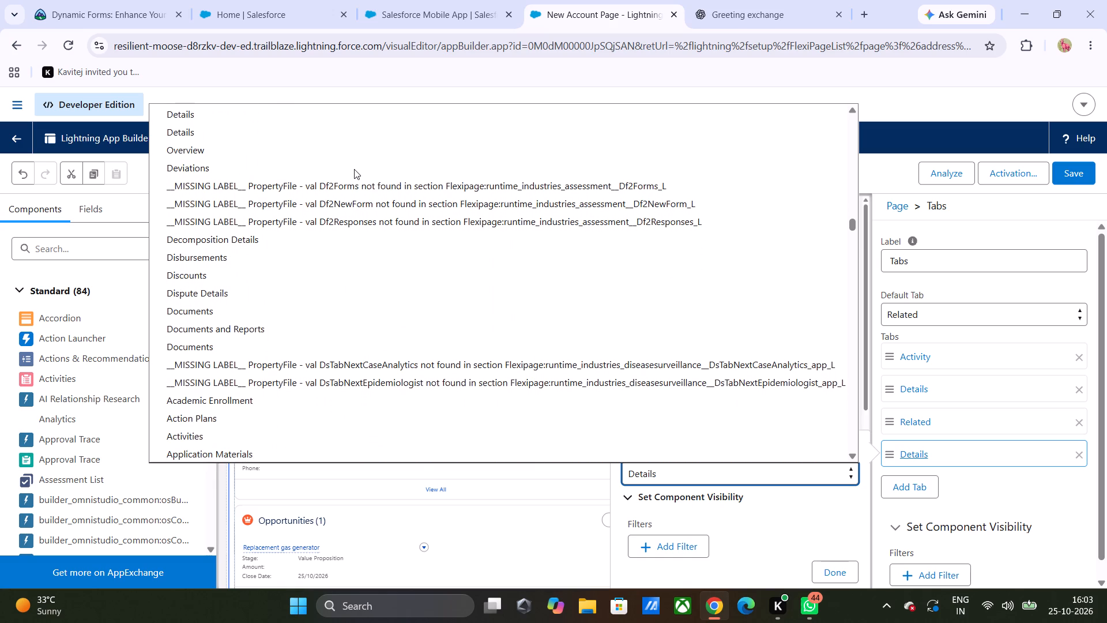
{"action": "scroll", "coordinate": [354, 169], "scroll_direction": "down", "scroll_amount": 2}
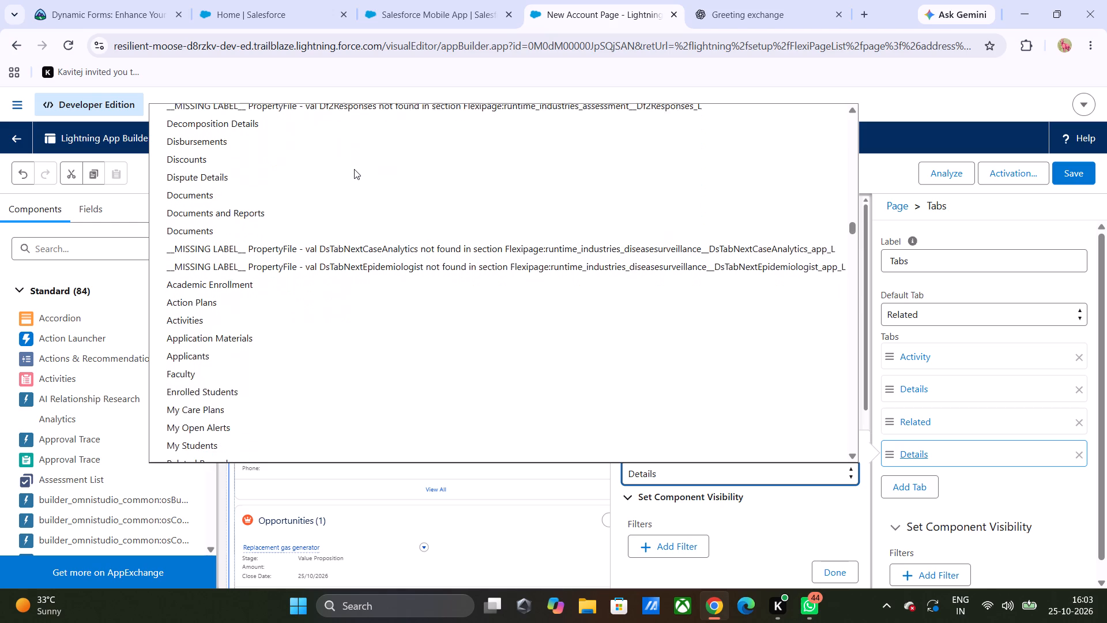
{"action": "scroll", "coordinate": [354, 169], "scroll_direction": "down", "scroll_amount": 3}
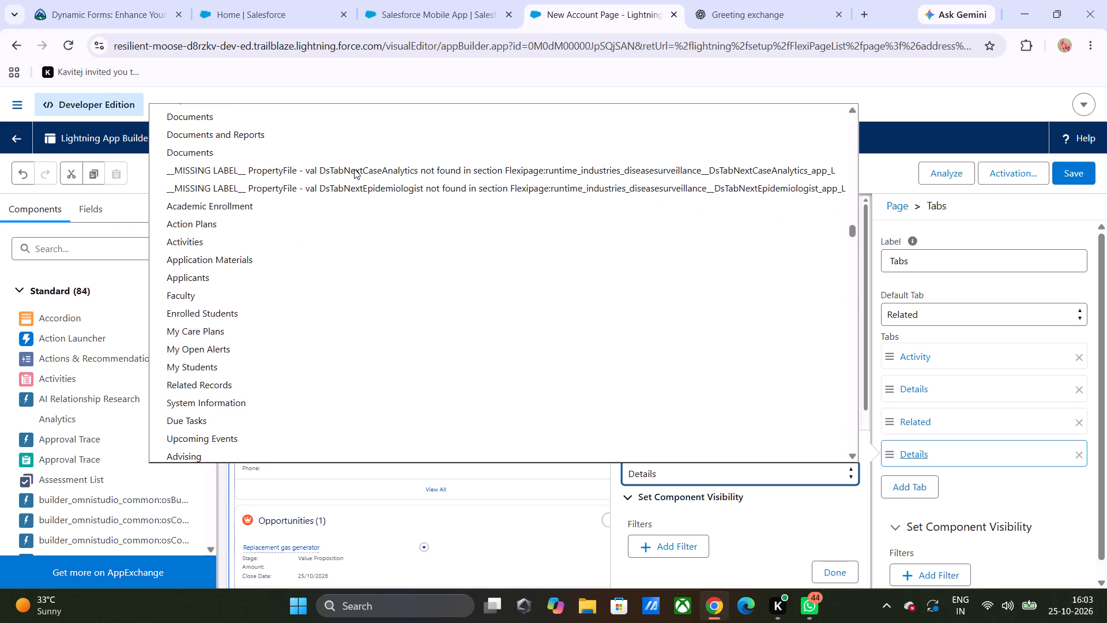
Continue searching the fourth tab's Tab Label options for More Information, from the Documents entries down through the Promotions and Qualifiers entries.
{"action": "scroll", "coordinate": [354, 169], "scroll_direction": "down", "scroll_amount": 1}
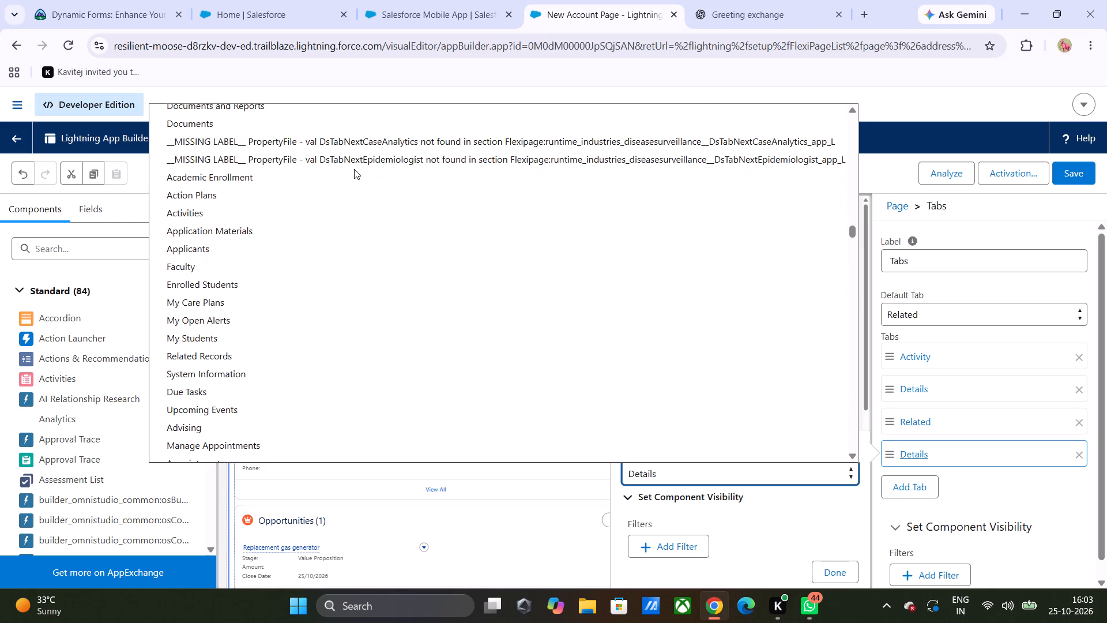
{"action": "scroll", "coordinate": [354, 169], "scroll_direction": "down", "scroll_amount": 3}
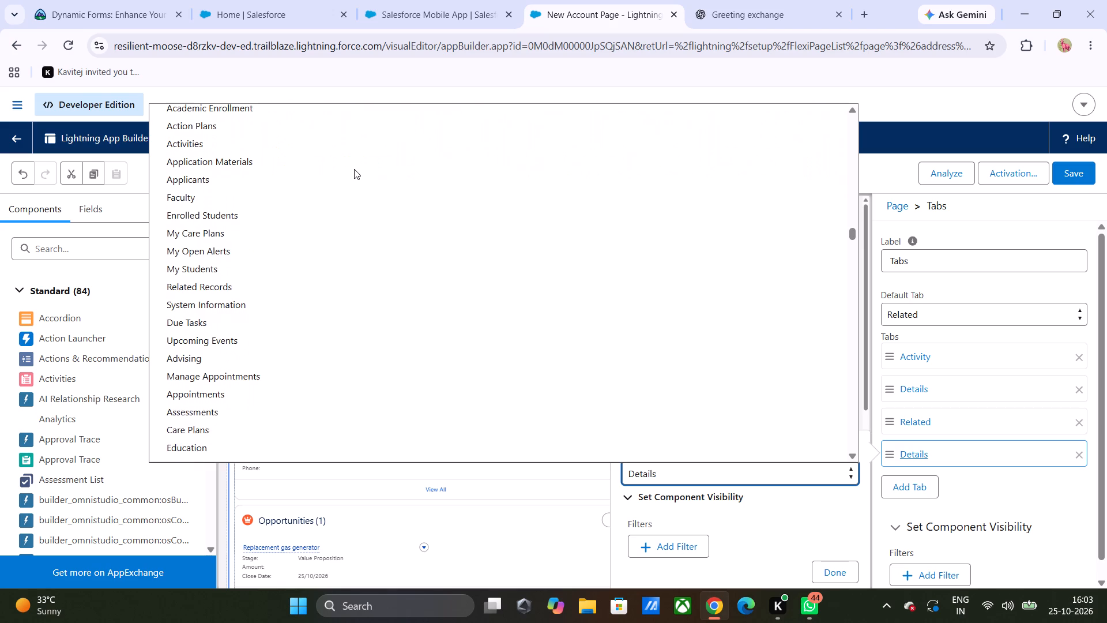
{"action": "scroll", "coordinate": [354, 169], "scroll_direction": "down", "scroll_amount": 5}
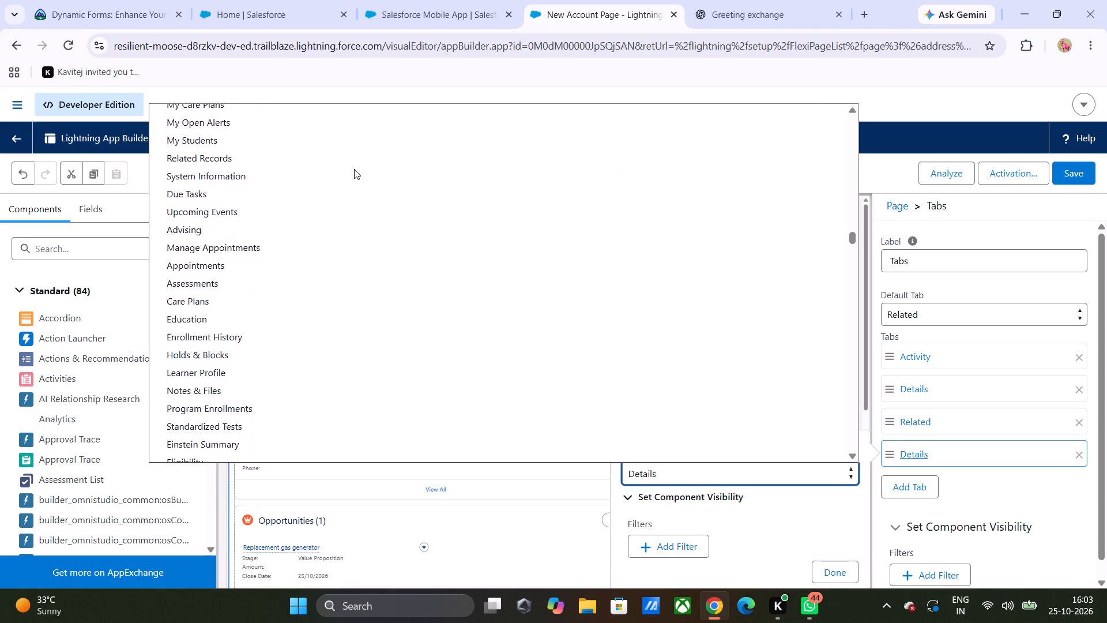
{"action": "scroll", "coordinate": [354, 169], "scroll_direction": "down", "scroll_amount": 3}
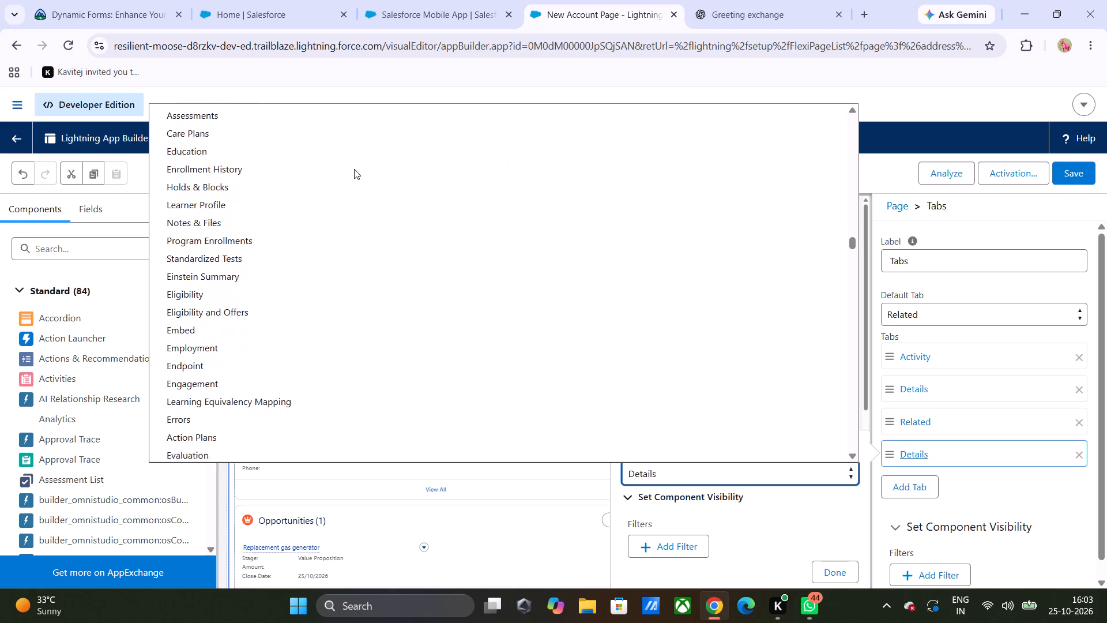
{"action": "scroll", "coordinate": [354, 169], "scroll_direction": "down", "scroll_amount": 4}
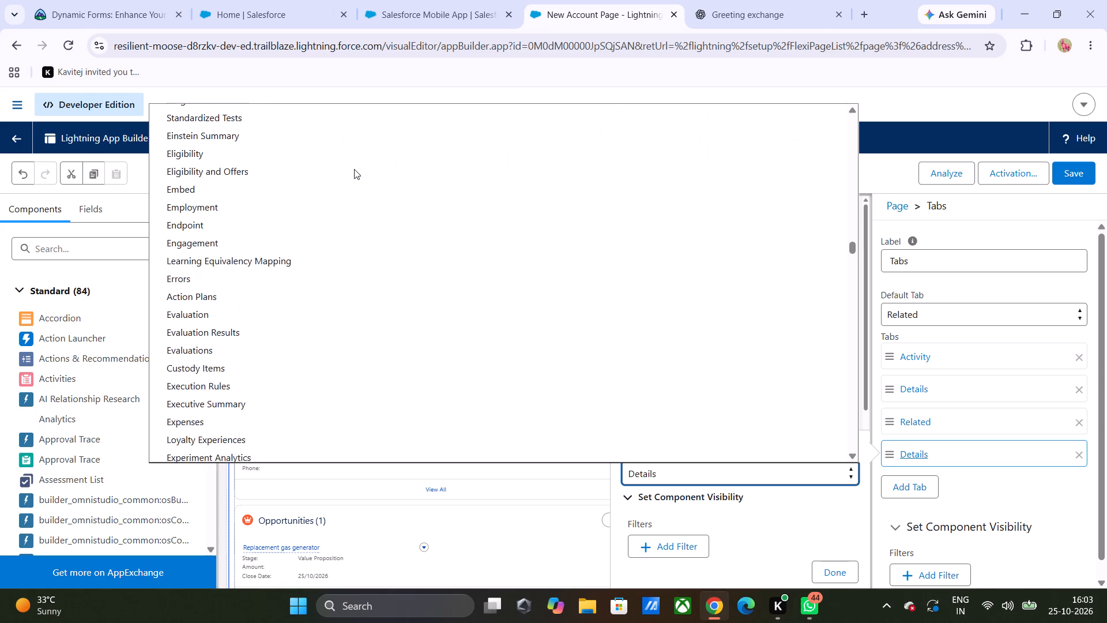
{"action": "scroll", "coordinate": [354, 169], "scroll_direction": "down", "scroll_amount": 4}
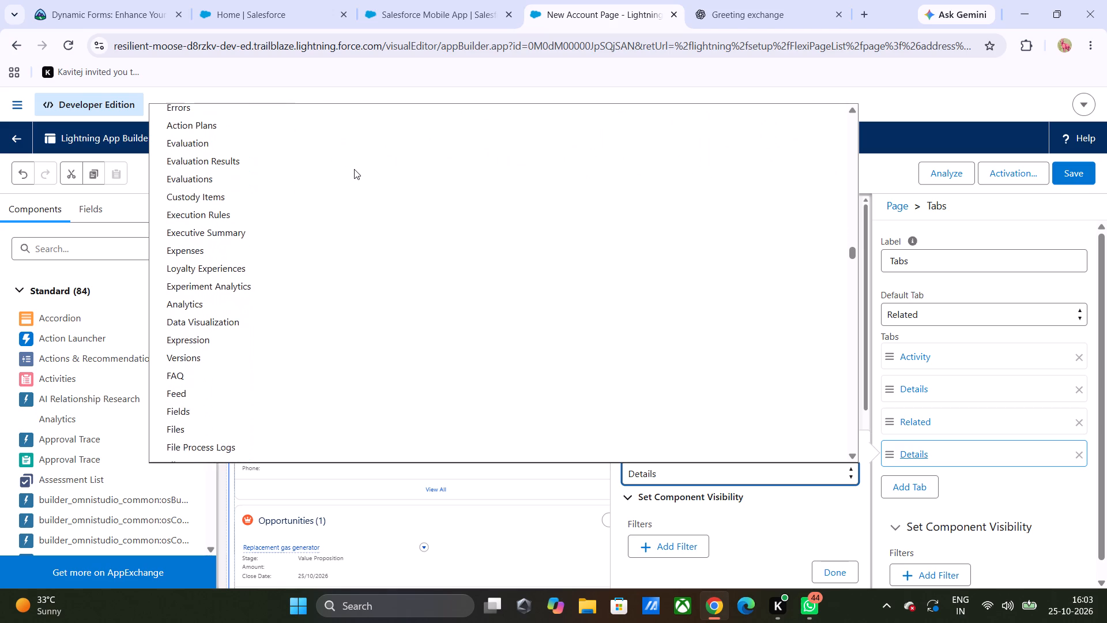
{"action": "scroll", "coordinate": [354, 169], "scroll_direction": "down", "scroll_amount": 4}
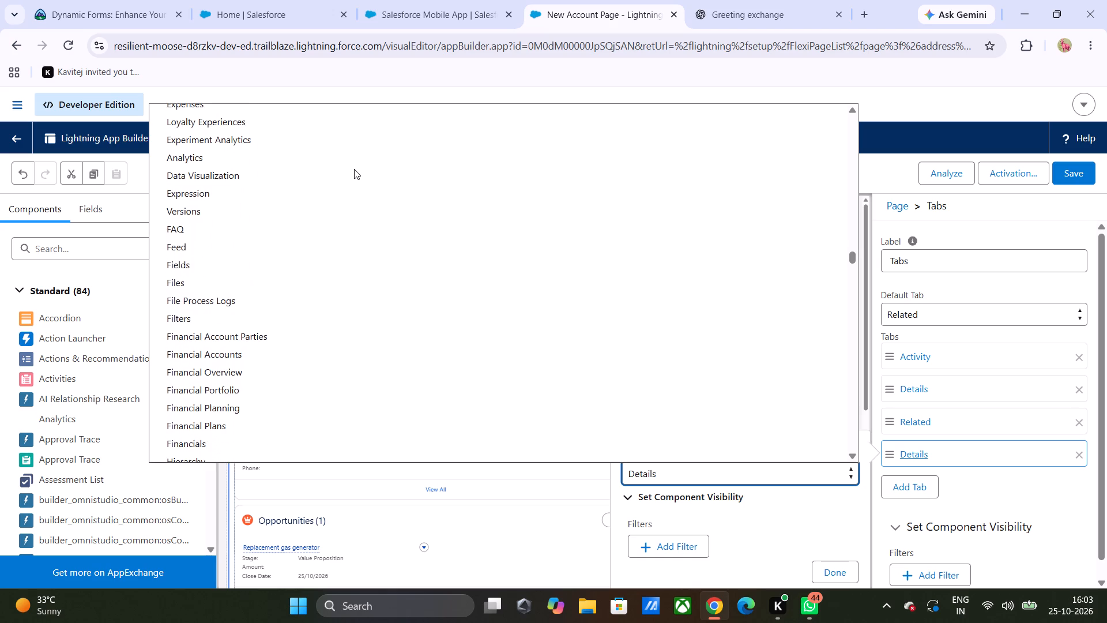
{"action": "scroll", "coordinate": [354, 169], "scroll_direction": "down", "scroll_amount": 3}
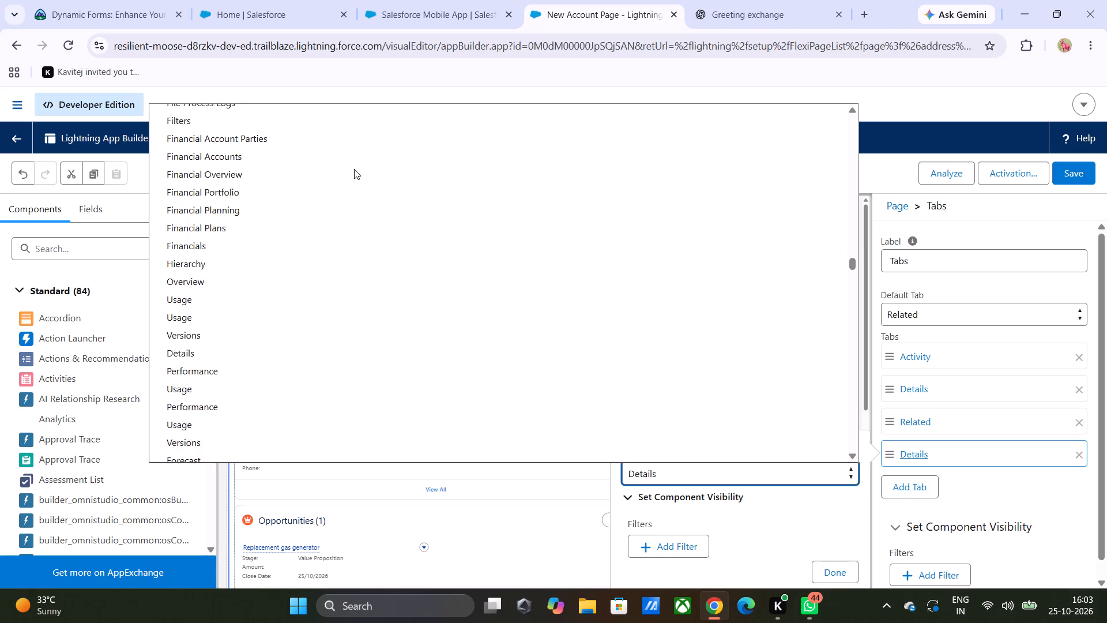
{"action": "scroll", "coordinate": [354, 169], "scroll_direction": "down", "scroll_amount": 2}
{"action": "scroll", "coordinate": [372, 126], "scroll_direction": "down", "scroll_amount": 2}
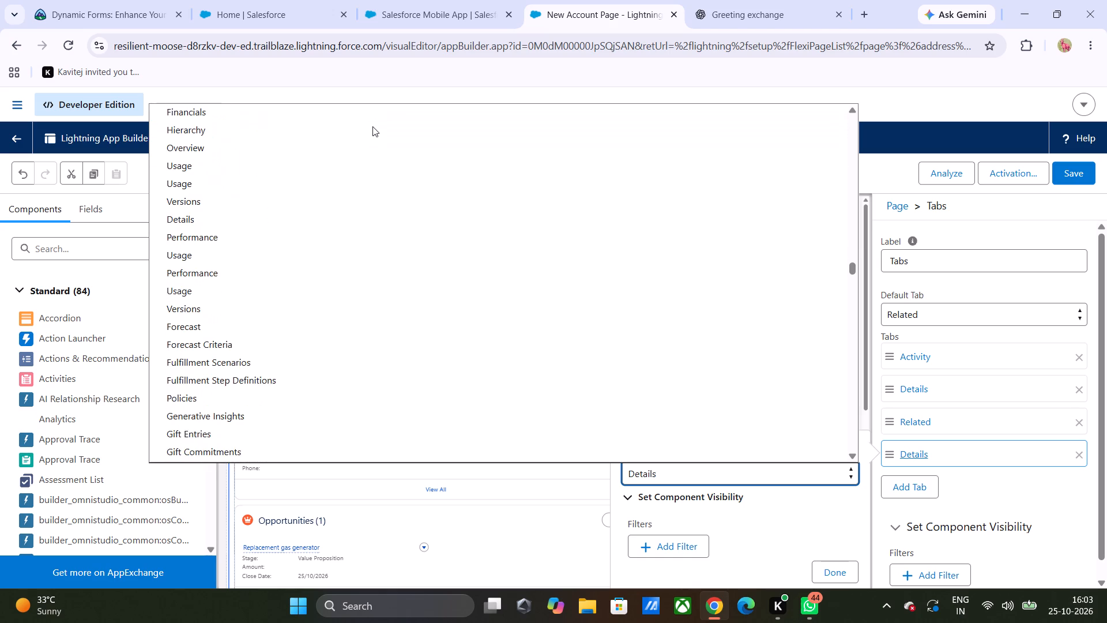
{"action": "scroll", "coordinate": [372, 126], "scroll_direction": "down", "scroll_amount": 3}
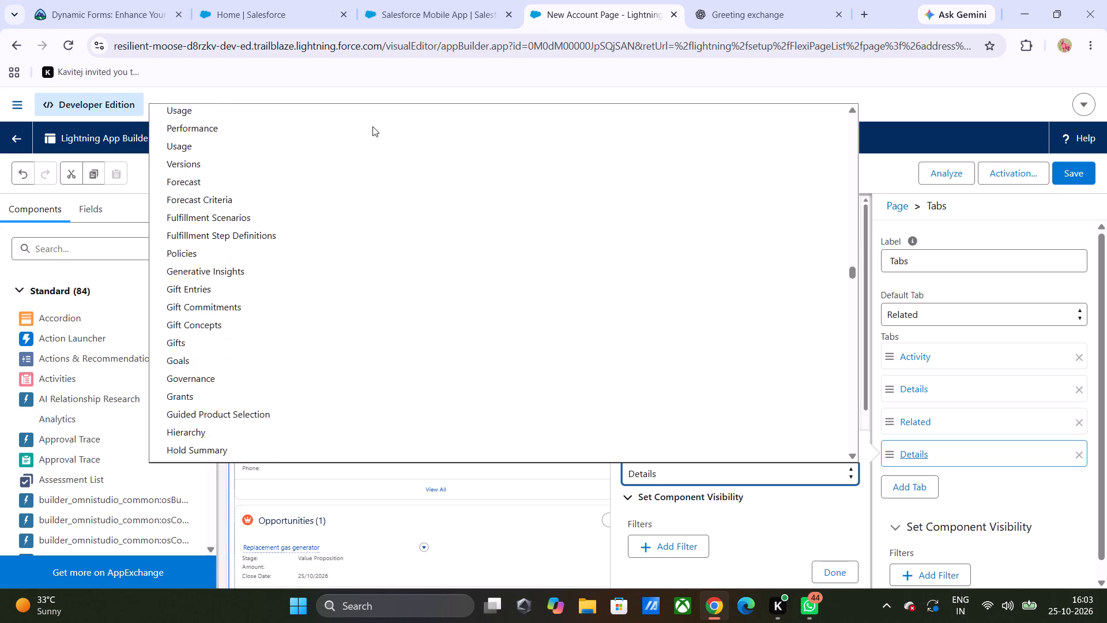
{"action": "scroll", "coordinate": [372, 126], "scroll_direction": "down", "scroll_amount": 4}
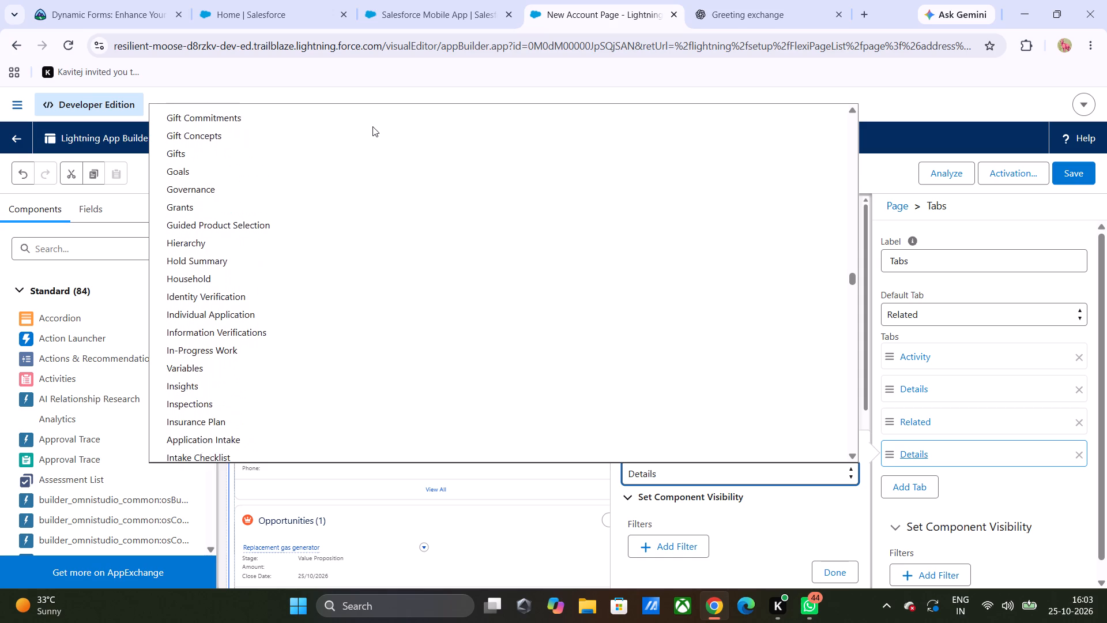
{"action": "scroll", "coordinate": [372, 126], "scroll_direction": "down", "scroll_amount": 3}
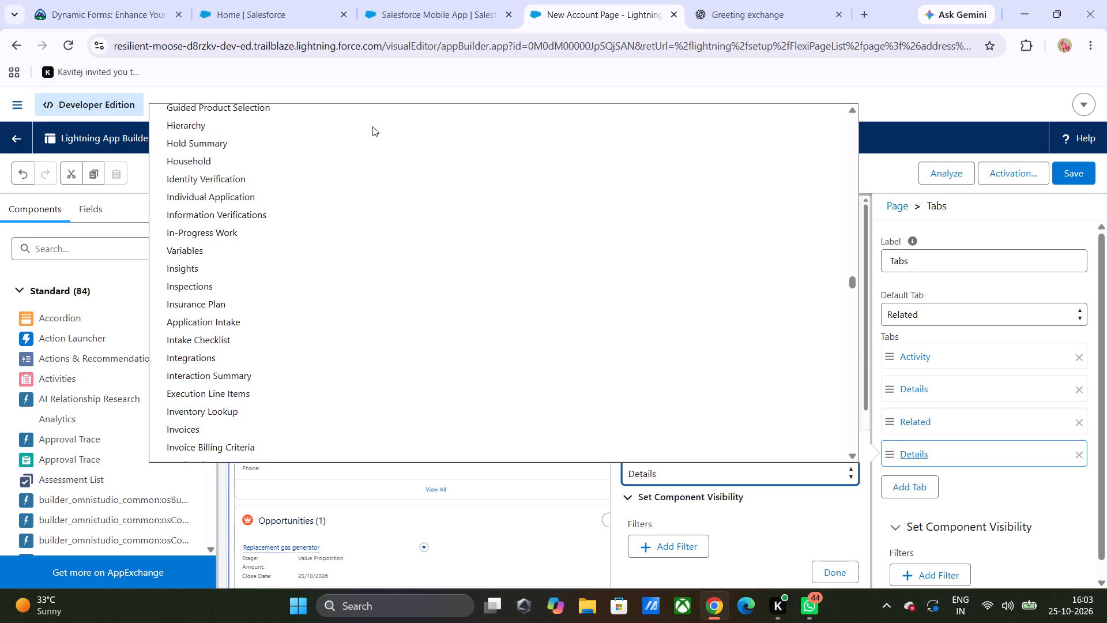
{"action": "scroll", "coordinate": [372, 126], "scroll_direction": "down", "scroll_amount": 4}
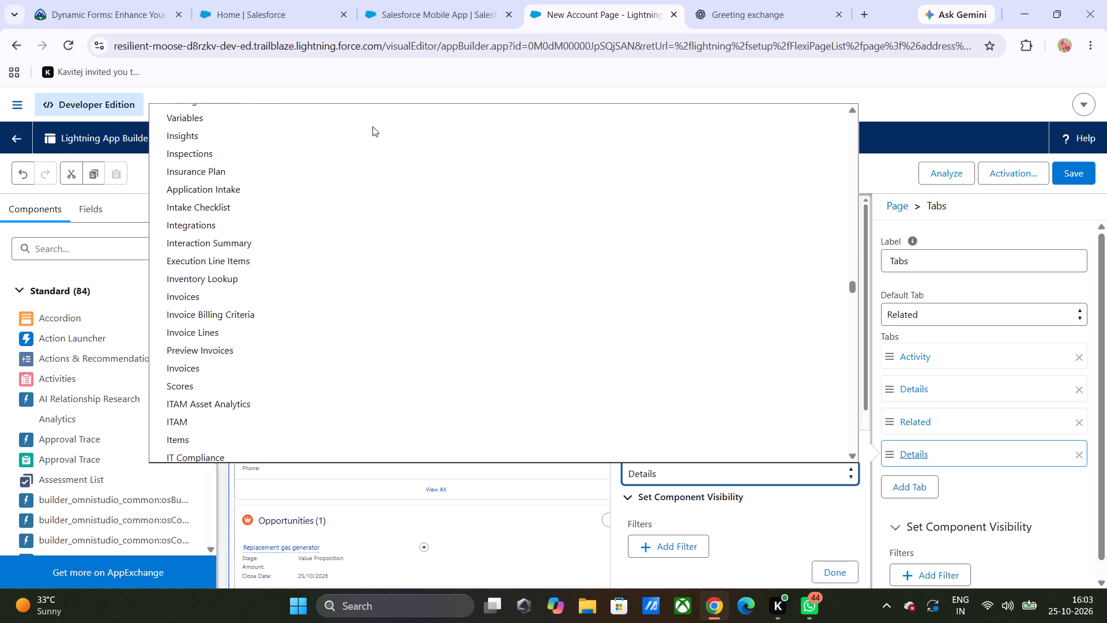
{"action": "scroll", "coordinate": [372, 126], "scroll_direction": "down", "scroll_amount": 4}
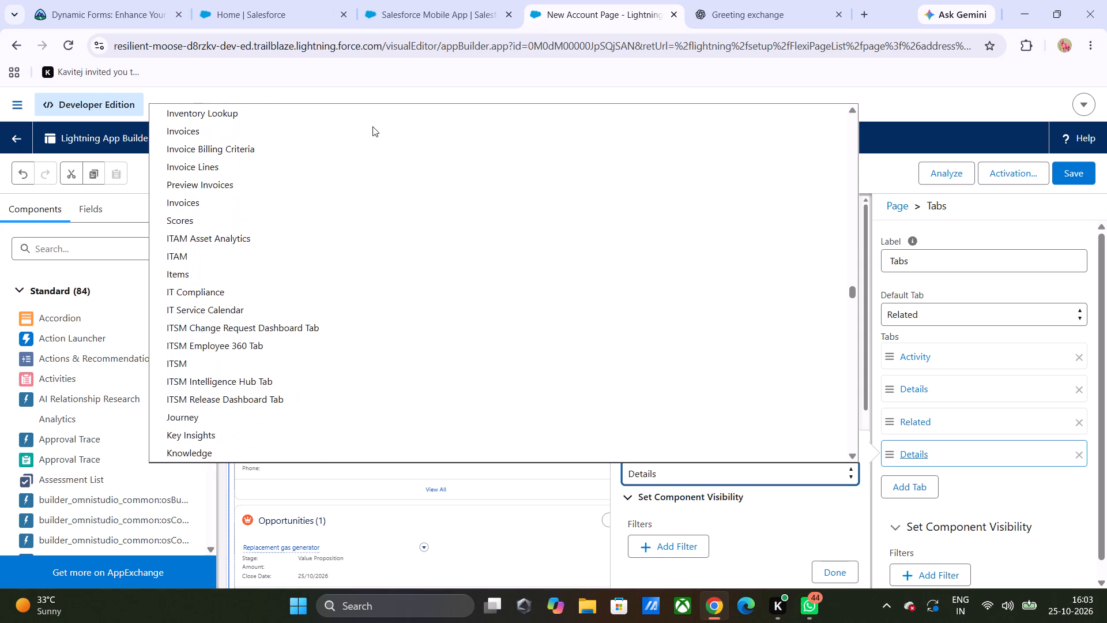
{"action": "scroll", "coordinate": [372, 126], "scroll_direction": "down", "scroll_amount": 2}
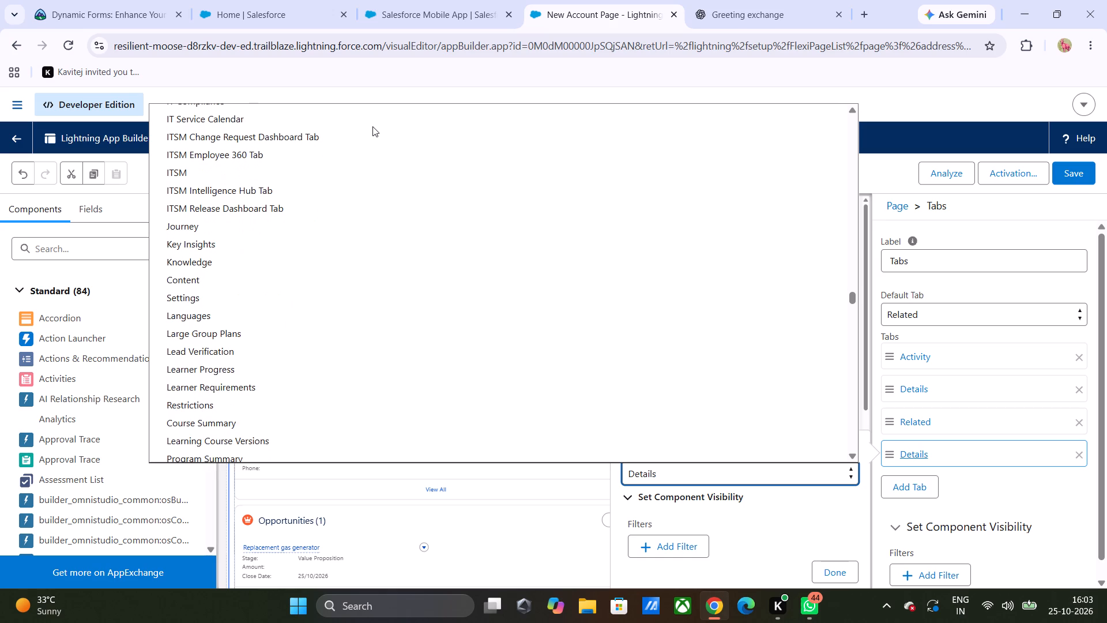
{"action": "scroll", "coordinate": [372, 126], "scroll_direction": "down", "scroll_amount": 3}
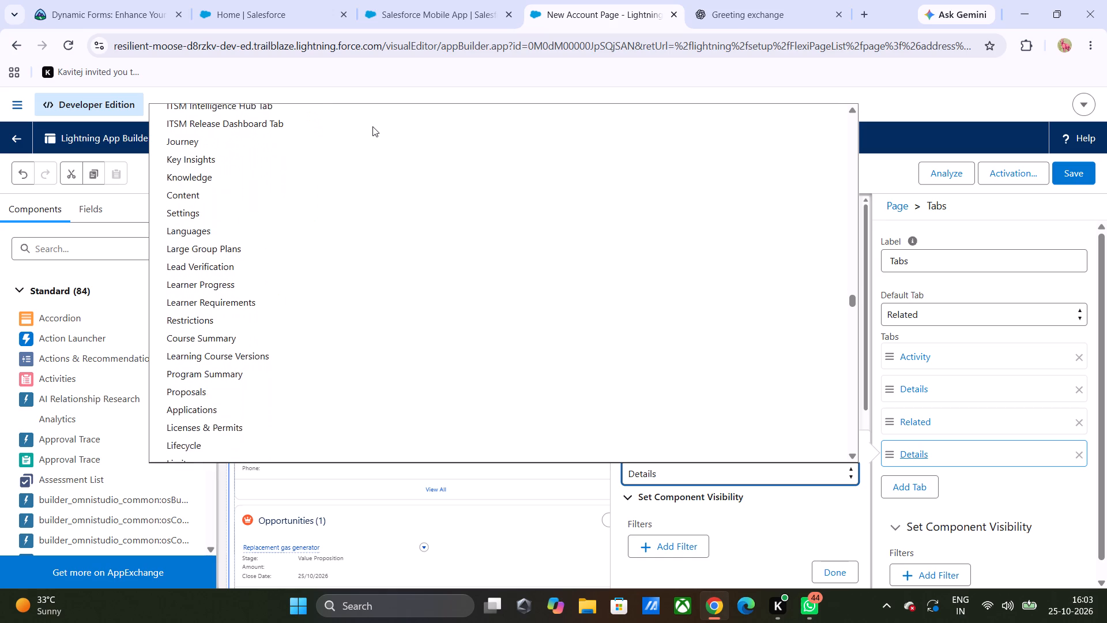
{"action": "scroll", "coordinate": [372, 126], "scroll_direction": "down", "scroll_amount": 4}
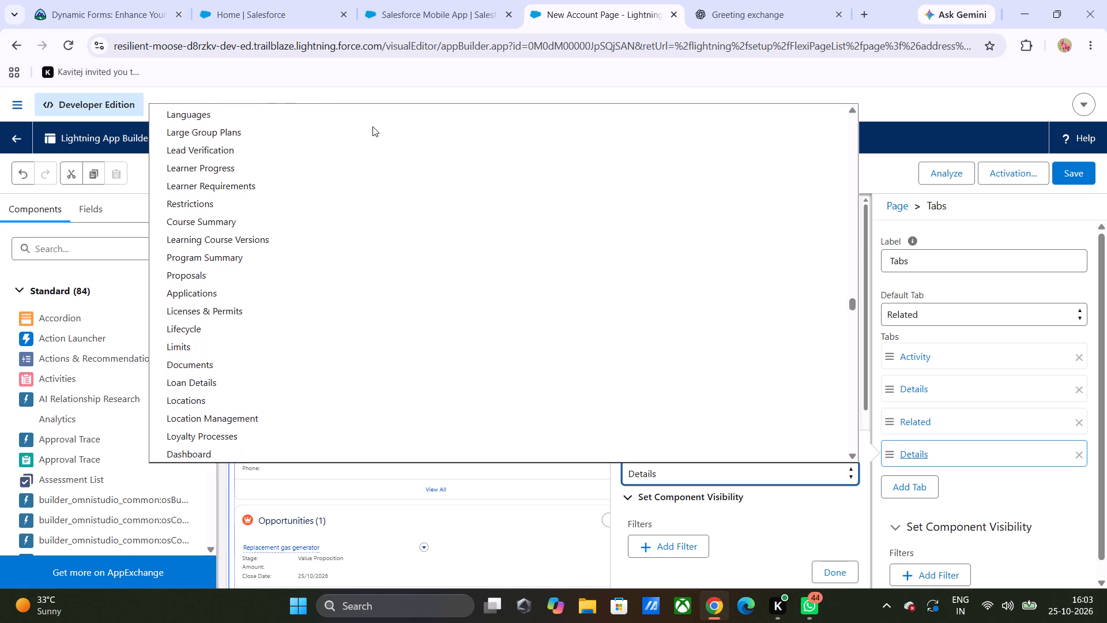
{"action": "scroll", "coordinate": [372, 126], "scroll_direction": "down", "scroll_amount": 2}
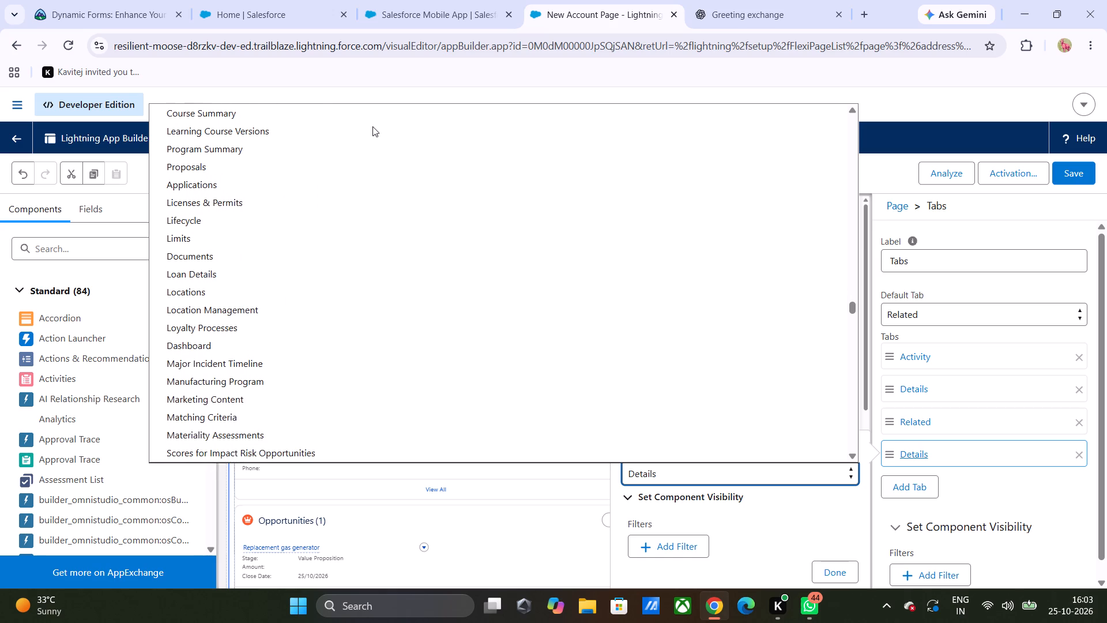
{"action": "scroll", "coordinate": [372, 126], "scroll_direction": "down", "scroll_amount": 1}
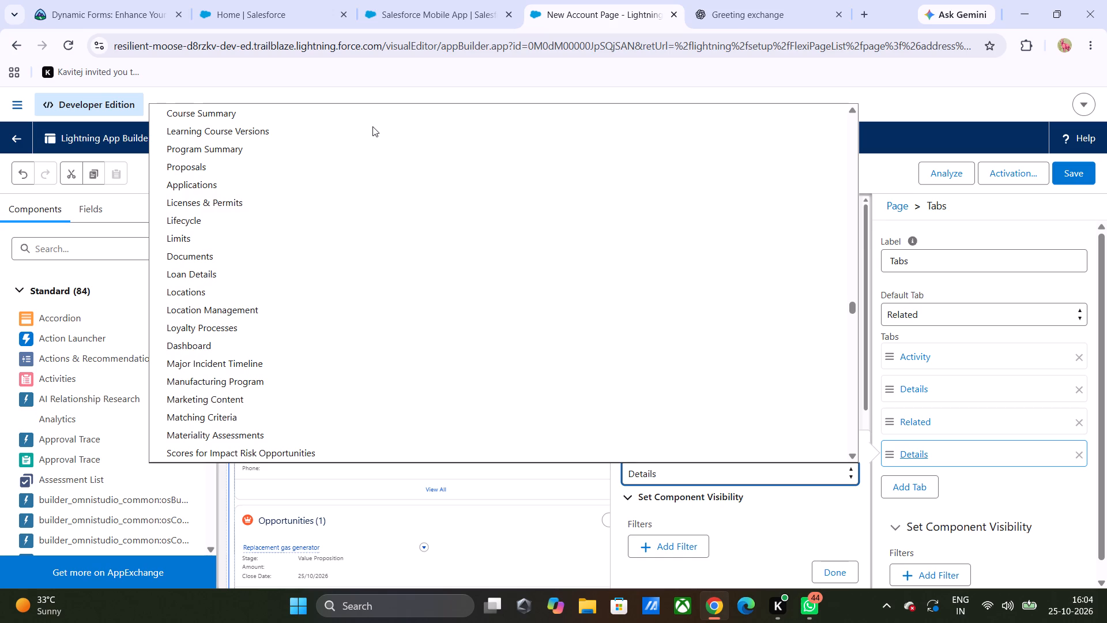
{"action": "scroll", "coordinate": [372, 126], "scroll_direction": "down", "scroll_amount": 1}
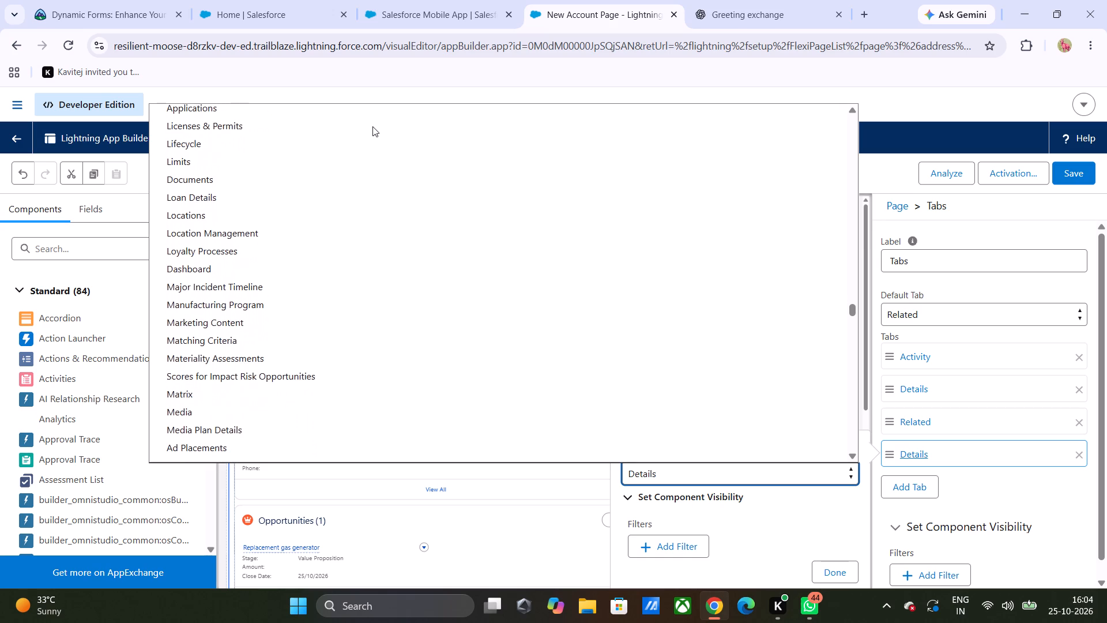
{"action": "scroll", "coordinate": [372, 126], "scroll_direction": "down", "scroll_amount": 2}
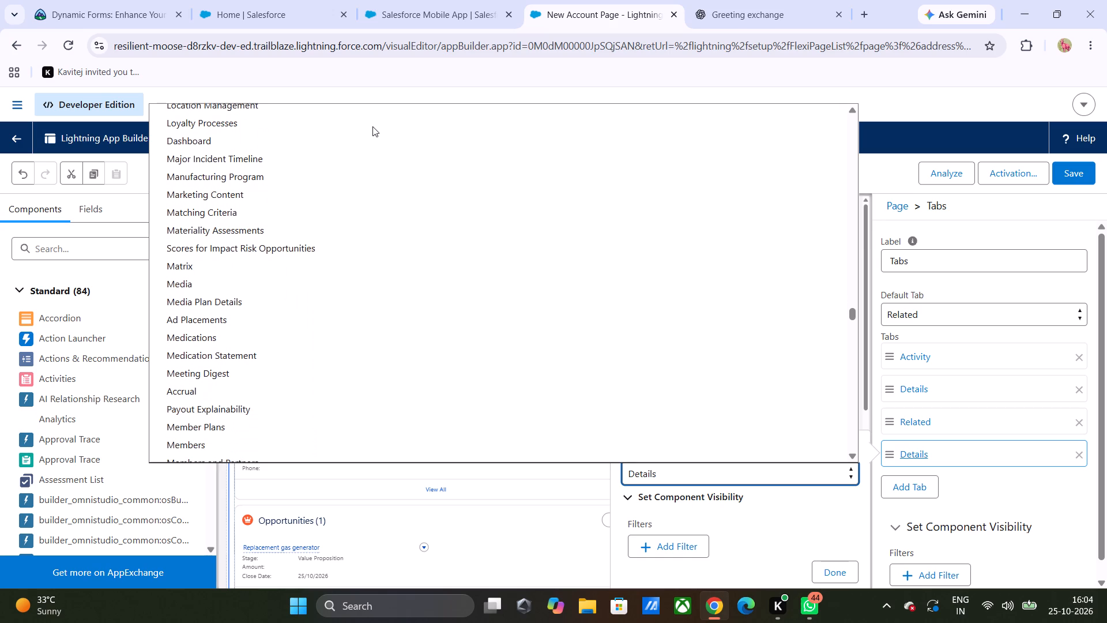
{"action": "scroll", "coordinate": [372, 126], "scroll_direction": "down", "scroll_amount": 3}
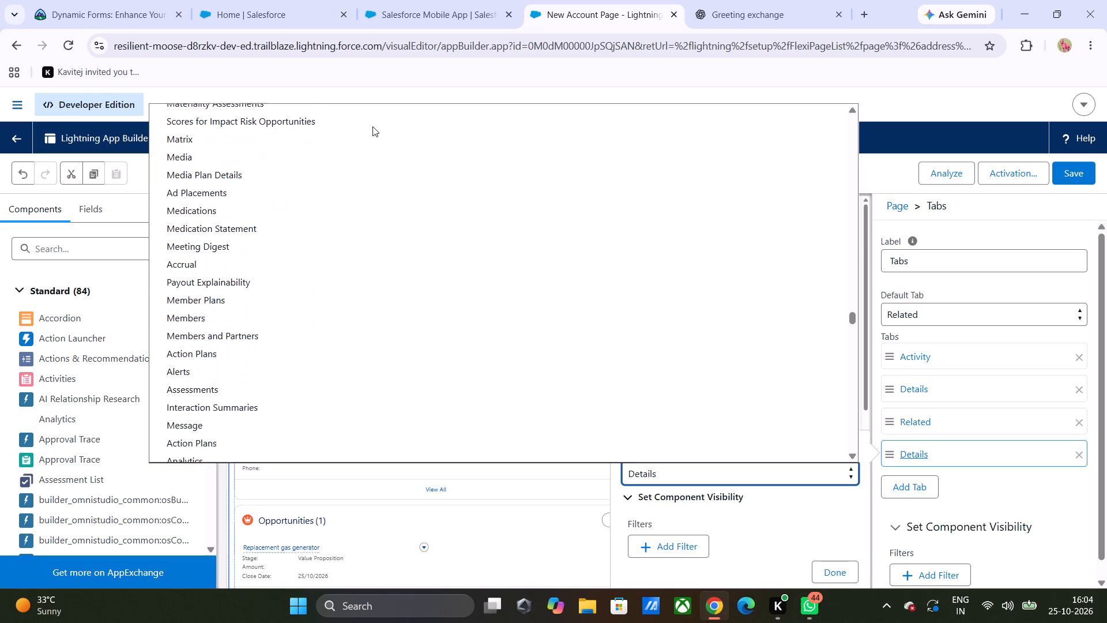
{"action": "scroll", "coordinate": [372, 126], "scroll_direction": "down", "scroll_amount": 2}
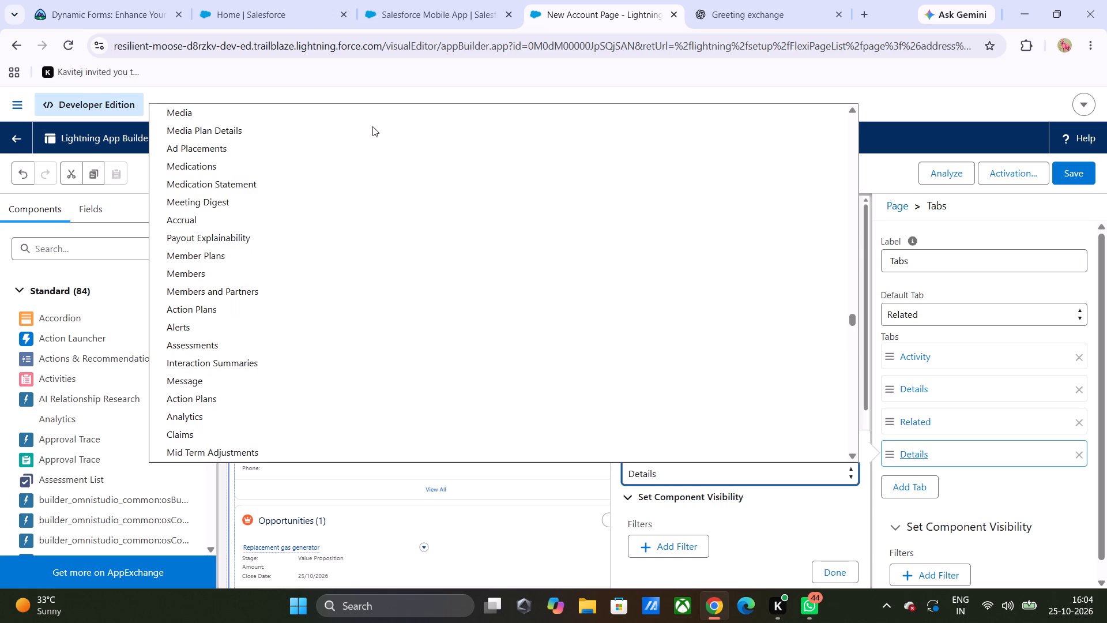
{"action": "scroll", "coordinate": [372, 126], "scroll_direction": "down", "scroll_amount": 1}
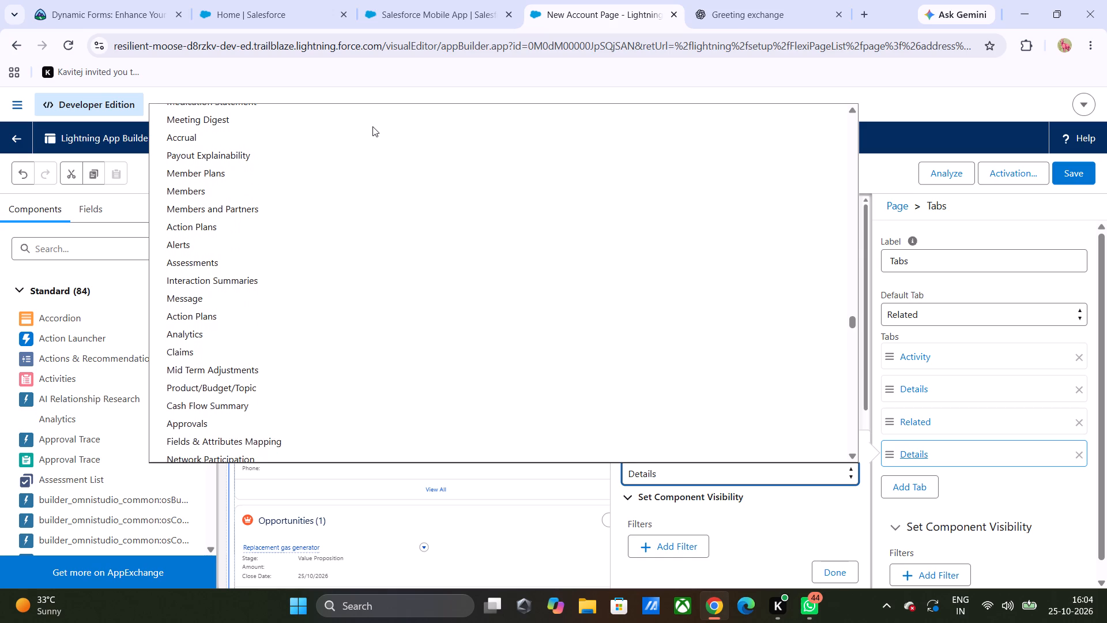
{"action": "scroll", "coordinate": [372, 126], "scroll_direction": "down", "scroll_amount": 3}
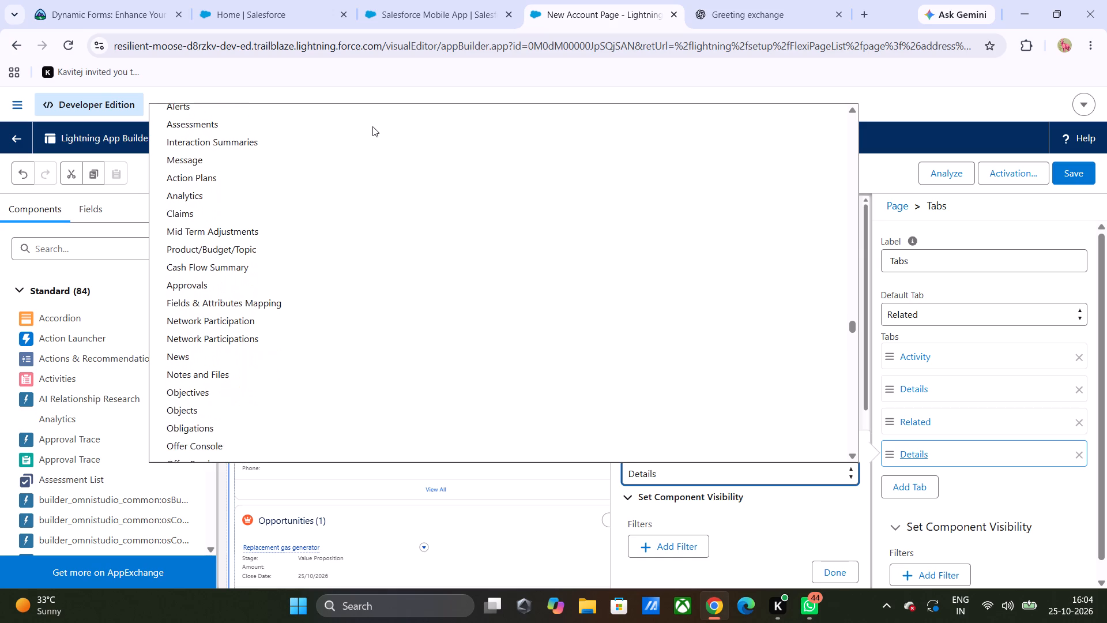
{"action": "scroll", "coordinate": [372, 126], "scroll_direction": "down", "scroll_amount": 1}
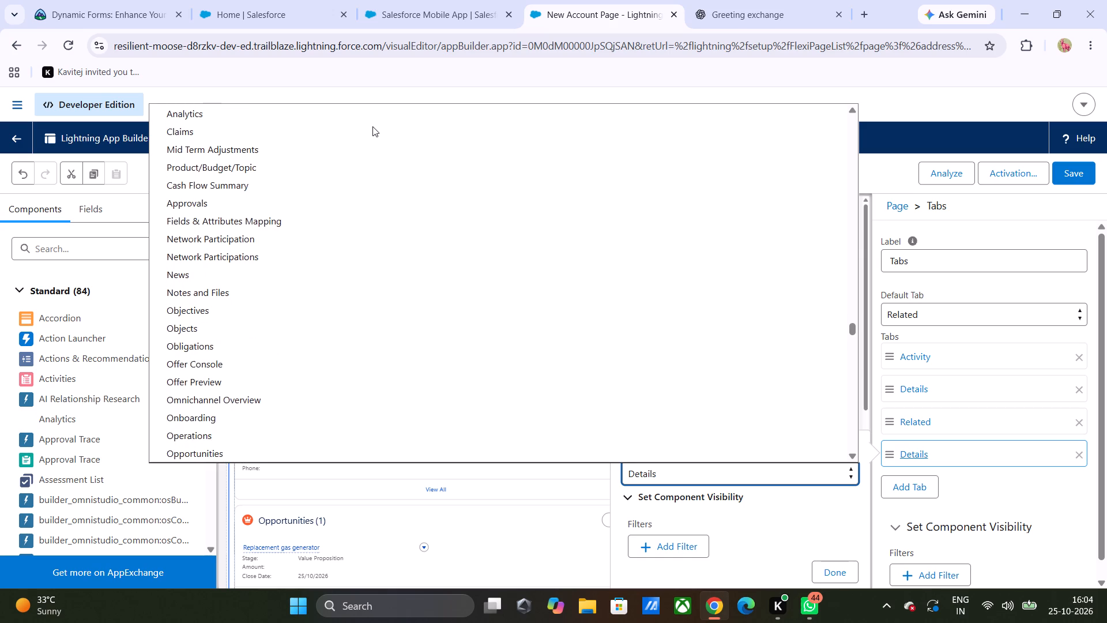
{"action": "scroll", "coordinate": [372, 126], "scroll_direction": "down", "scroll_amount": 4}
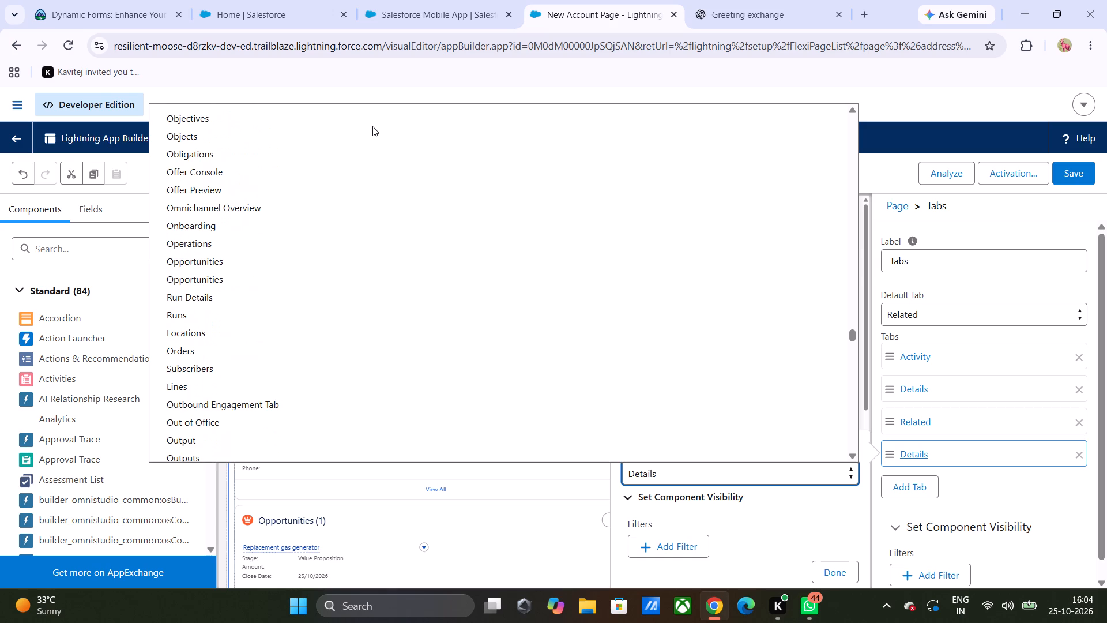
{"action": "scroll", "coordinate": [372, 126], "scroll_direction": "down", "scroll_amount": 2}
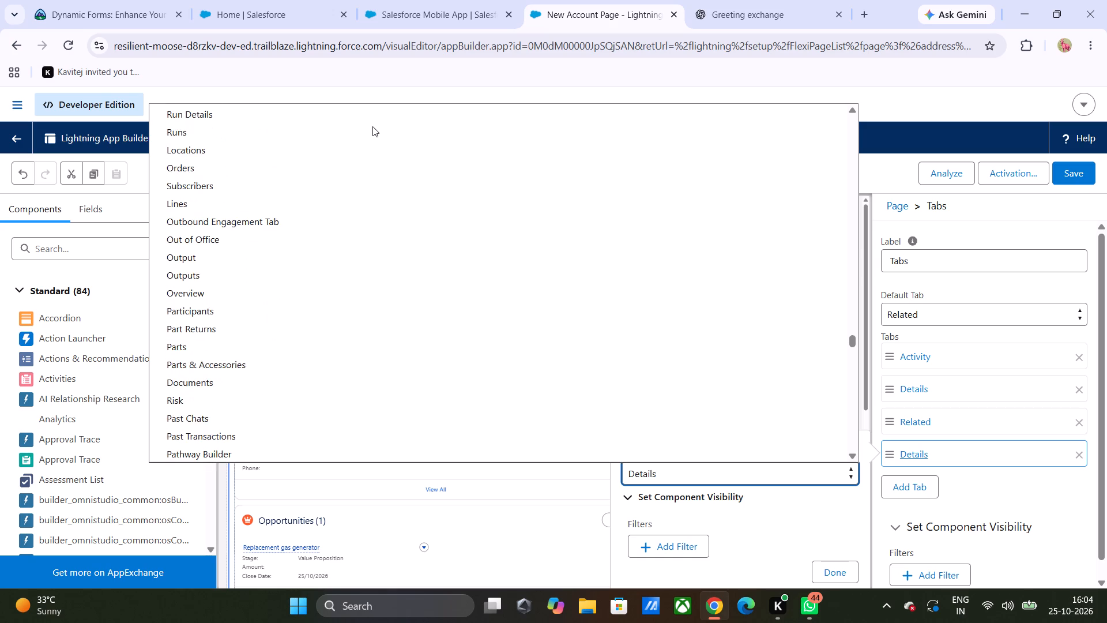
{"action": "scroll", "coordinate": [372, 126], "scroll_direction": "down", "scroll_amount": 2}
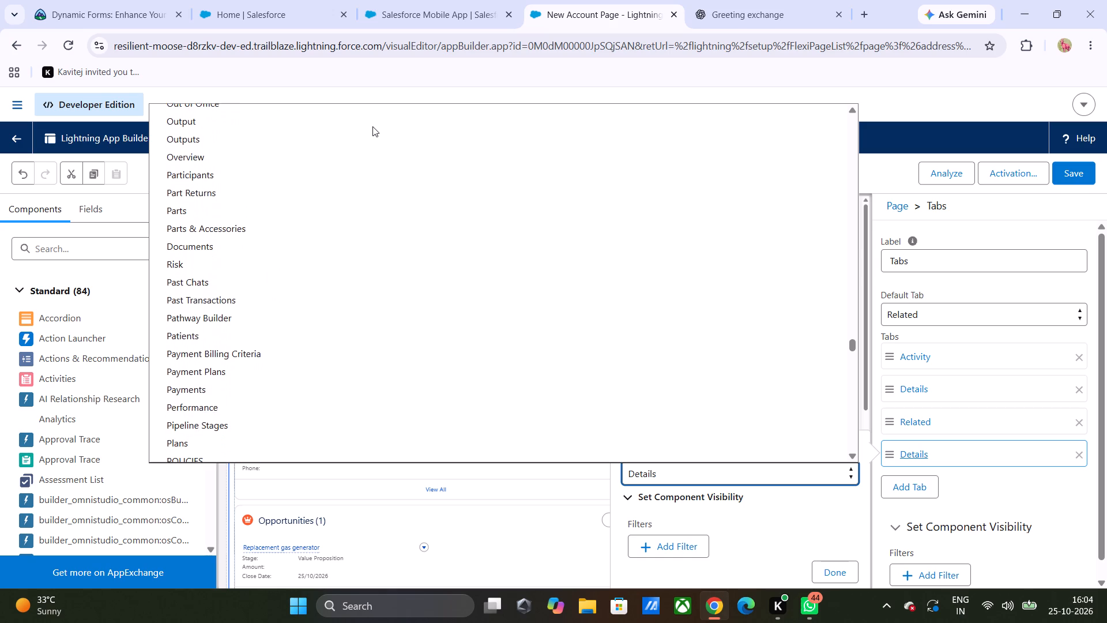
{"action": "scroll", "coordinate": [372, 126], "scroll_direction": "down", "scroll_amount": 3}
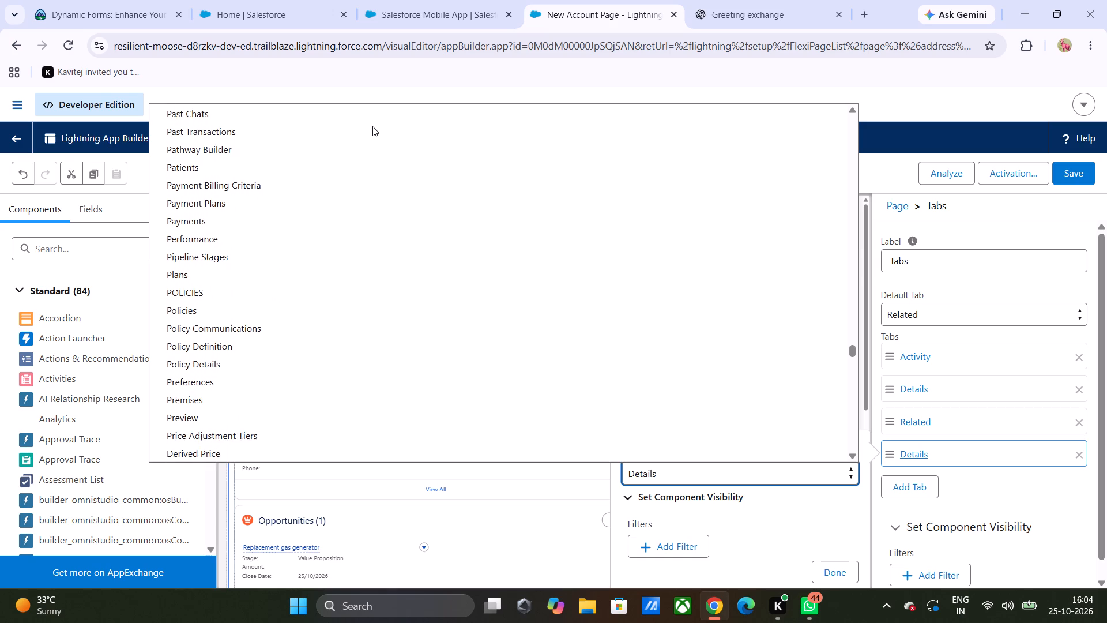
{"action": "scroll", "coordinate": [372, 126], "scroll_direction": "down", "scroll_amount": 4}
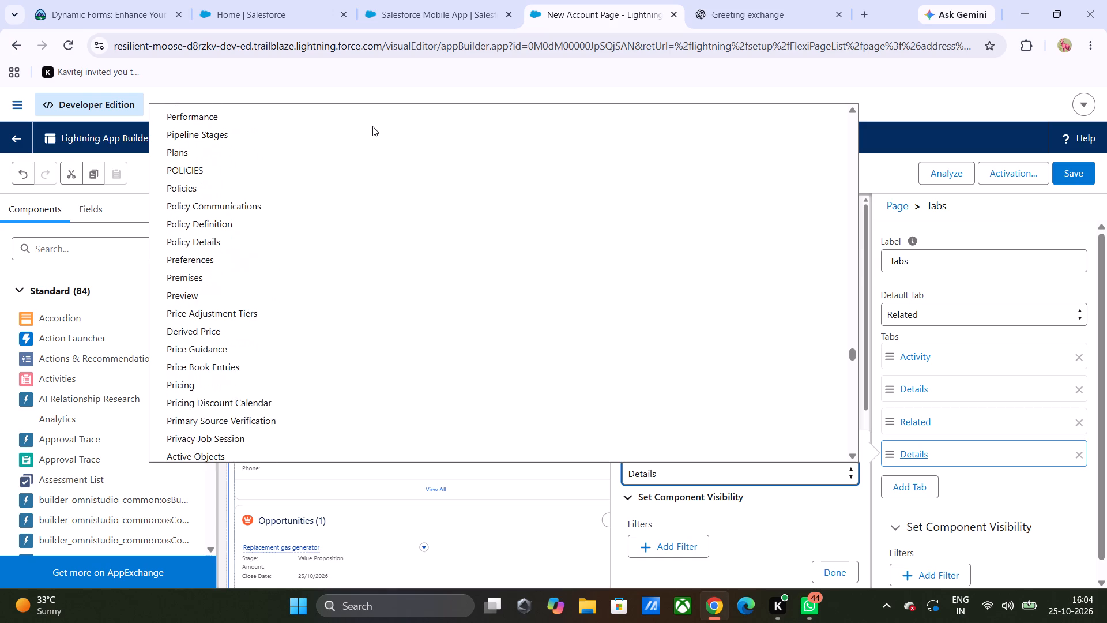
{"action": "scroll", "coordinate": [372, 126], "scroll_direction": "down", "scroll_amount": 3}
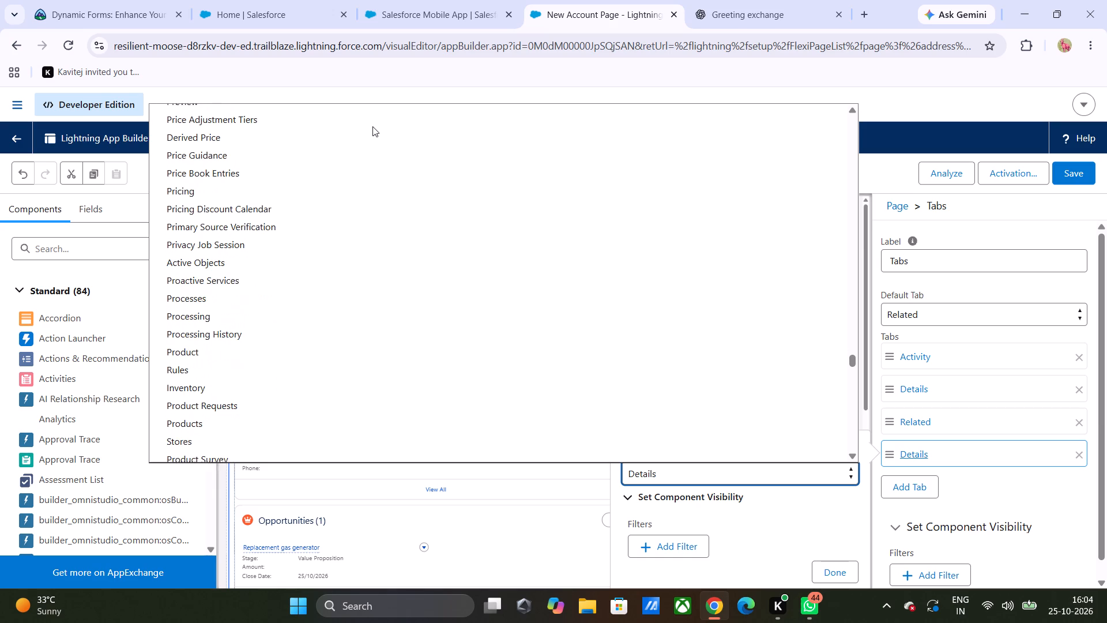
{"action": "scroll", "coordinate": [372, 126], "scroll_direction": "down", "scroll_amount": 2}
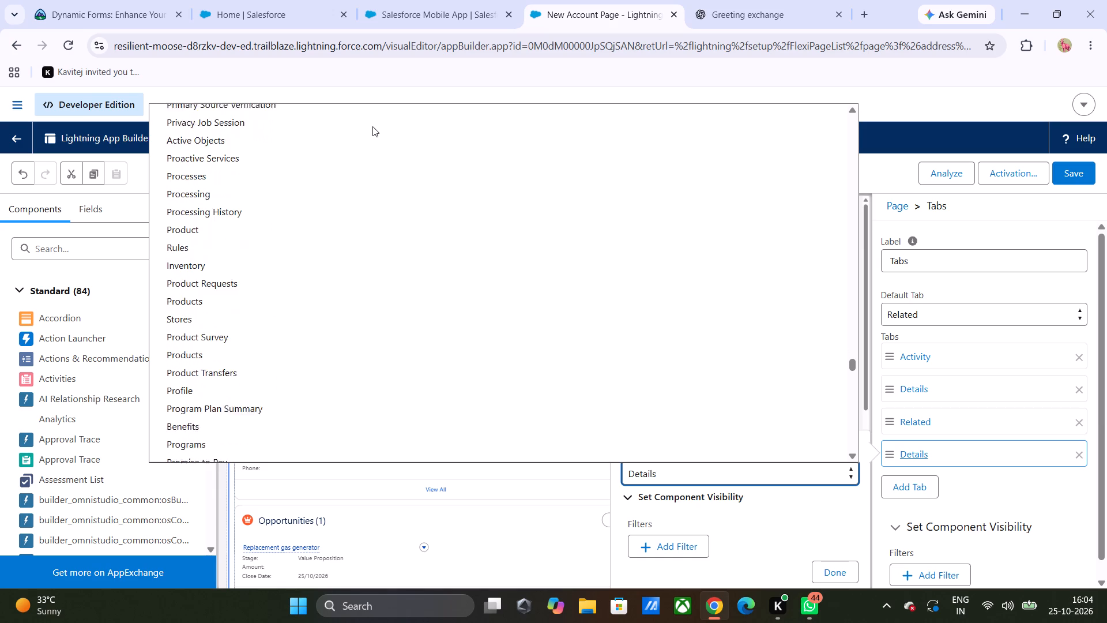
{"action": "scroll", "coordinate": [372, 126], "scroll_direction": "down", "scroll_amount": 3}
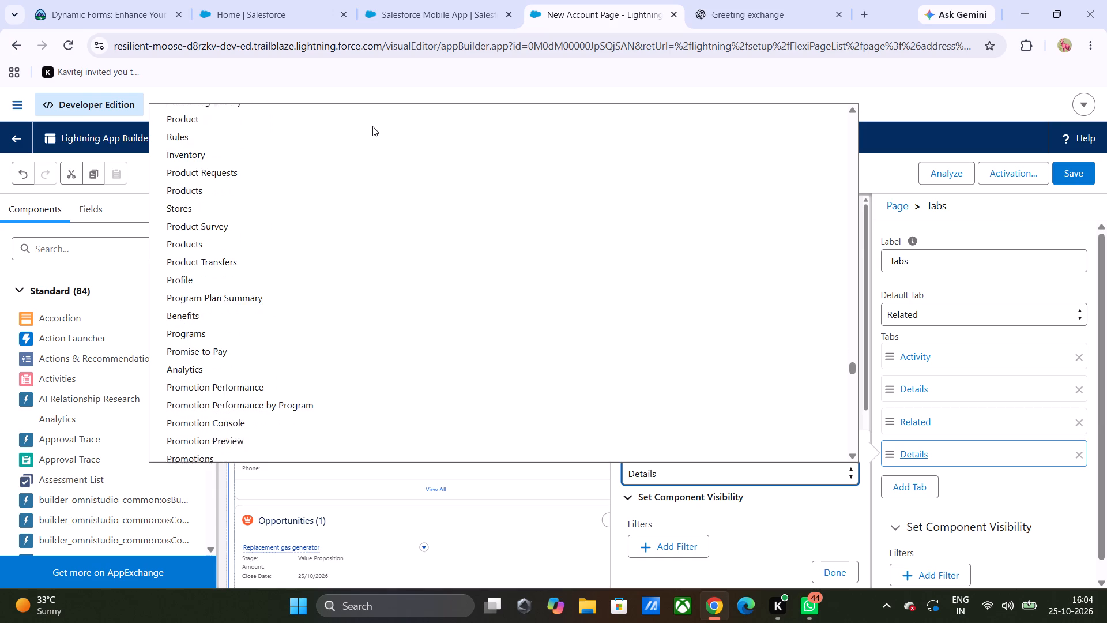
{"action": "scroll", "coordinate": [372, 126], "scroll_direction": "down", "scroll_amount": 3}
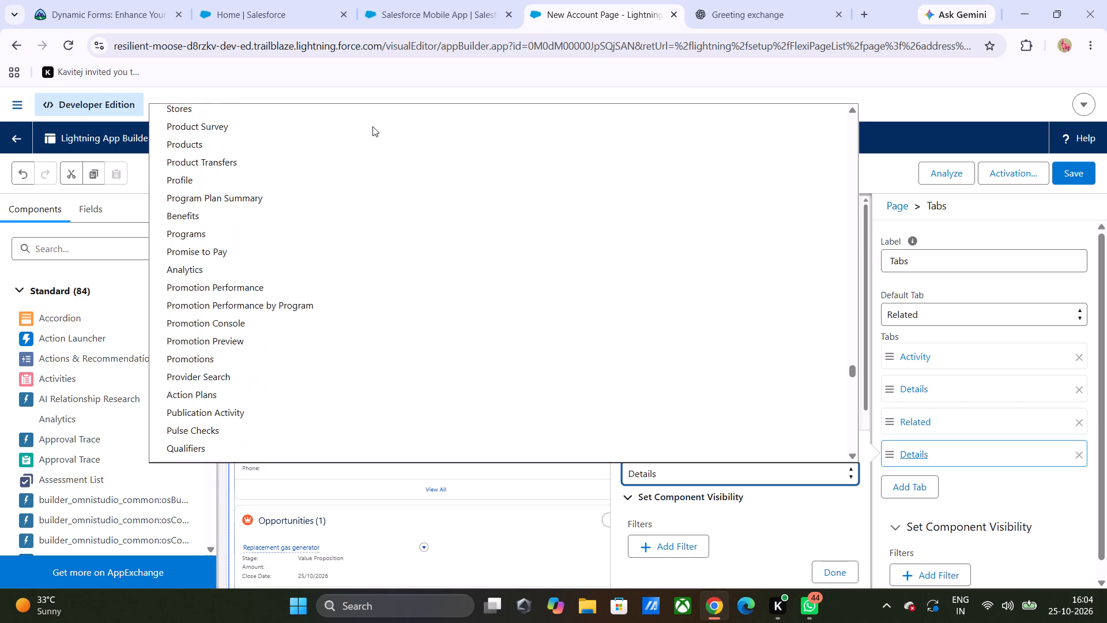
Continue searching the fourth tab's Tab Label options for More Information, from the Qualifiers entry down through Schedule Appointments.
{"action": "scroll", "coordinate": [372, 126], "scroll_direction": "down", "scroll_amount": 6}
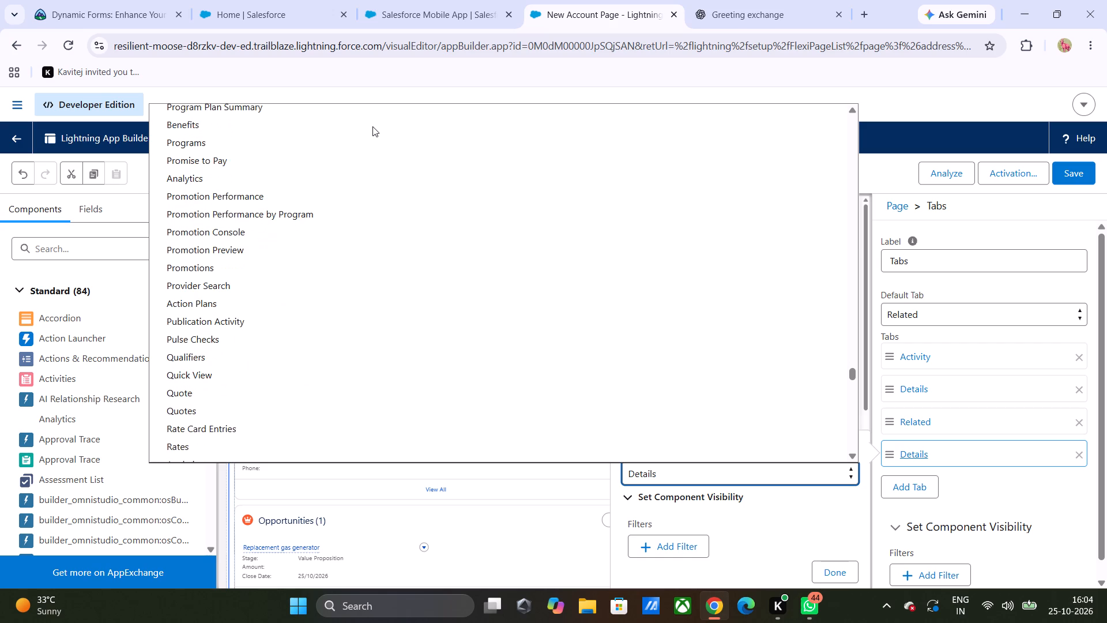
{"action": "scroll", "coordinate": [372, 126], "scroll_direction": "down", "scroll_amount": 4}
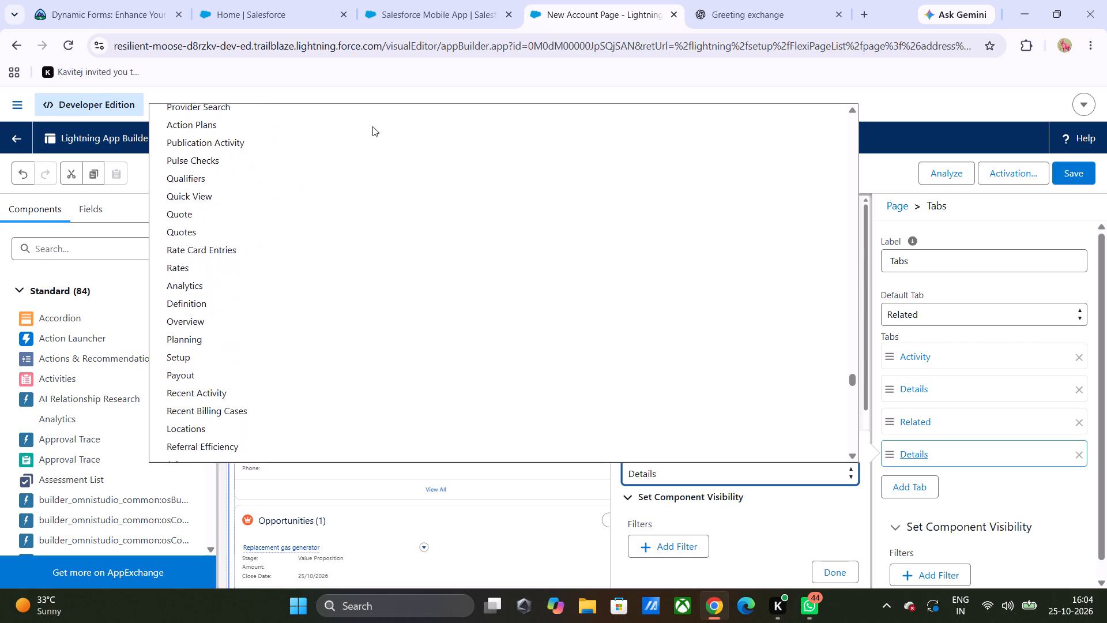
{"action": "scroll", "coordinate": [372, 126], "scroll_direction": "down", "scroll_amount": 2}
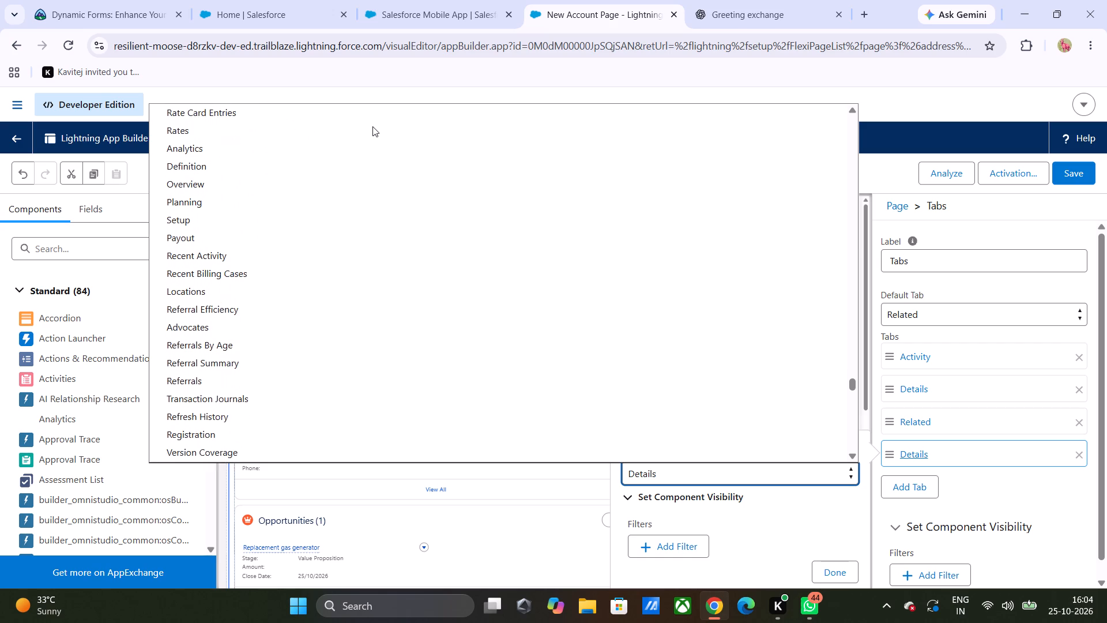
{"action": "scroll", "coordinate": [372, 126], "scroll_direction": "down", "scroll_amount": 3}
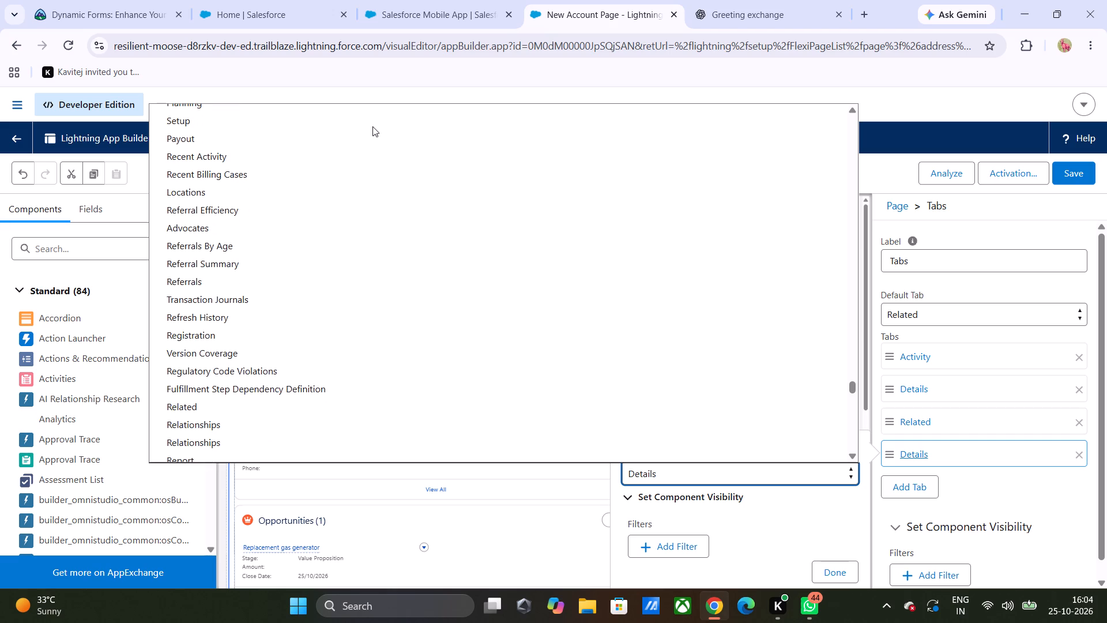
{"action": "scroll", "coordinate": [372, 126], "scroll_direction": "down", "scroll_amount": 3}
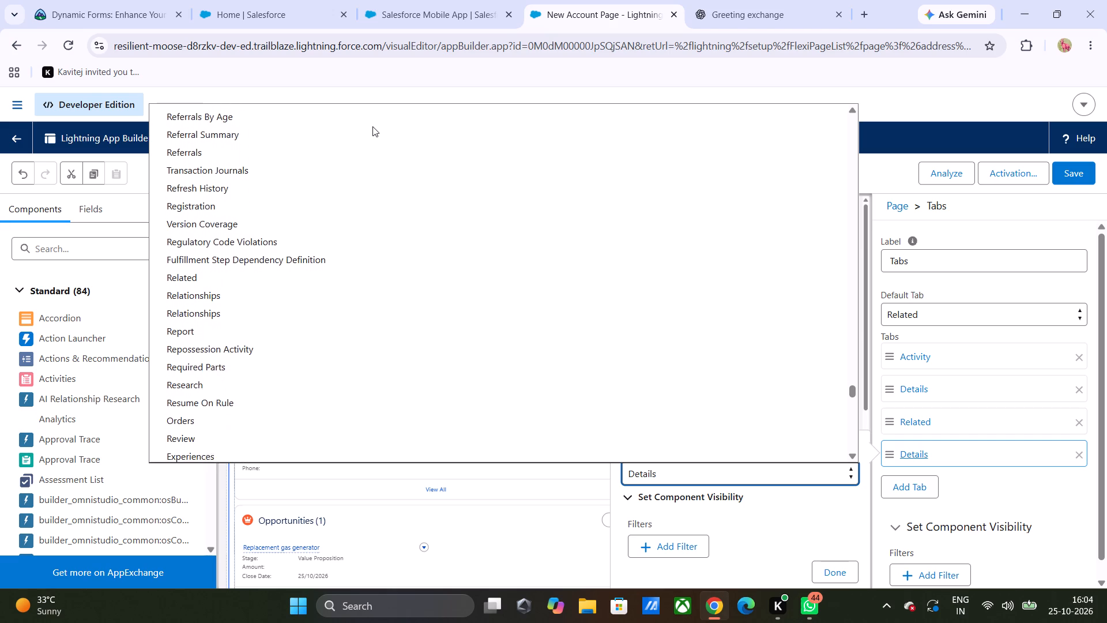
{"action": "scroll", "coordinate": [372, 126], "scroll_direction": "down", "scroll_amount": 3}
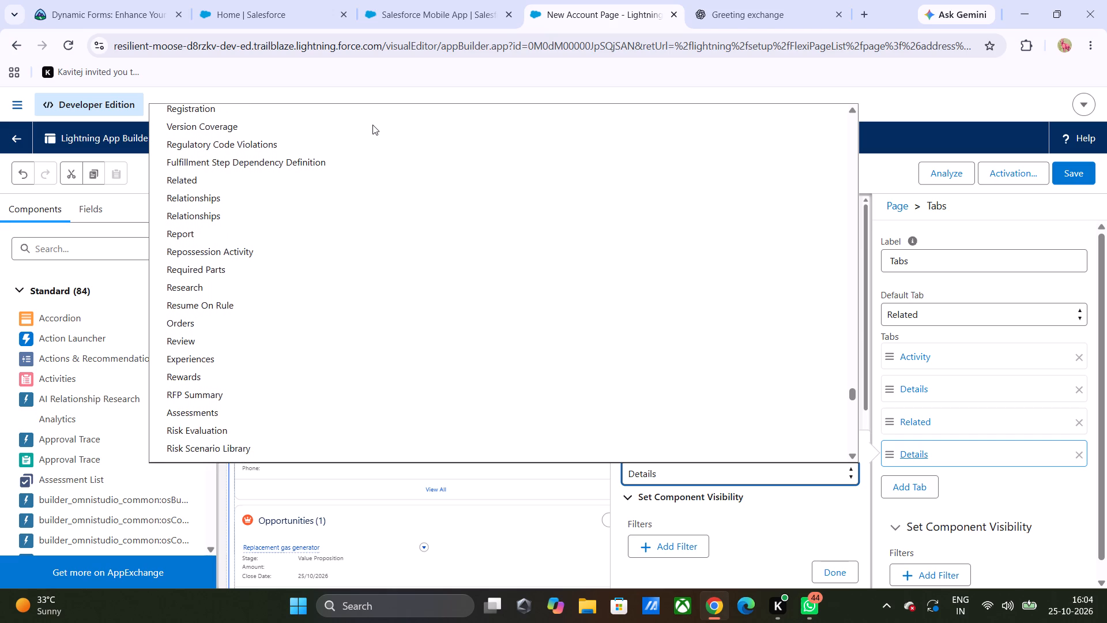
{"action": "scroll", "coordinate": [375, 119], "scroll_direction": "down", "scroll_amount": 4}
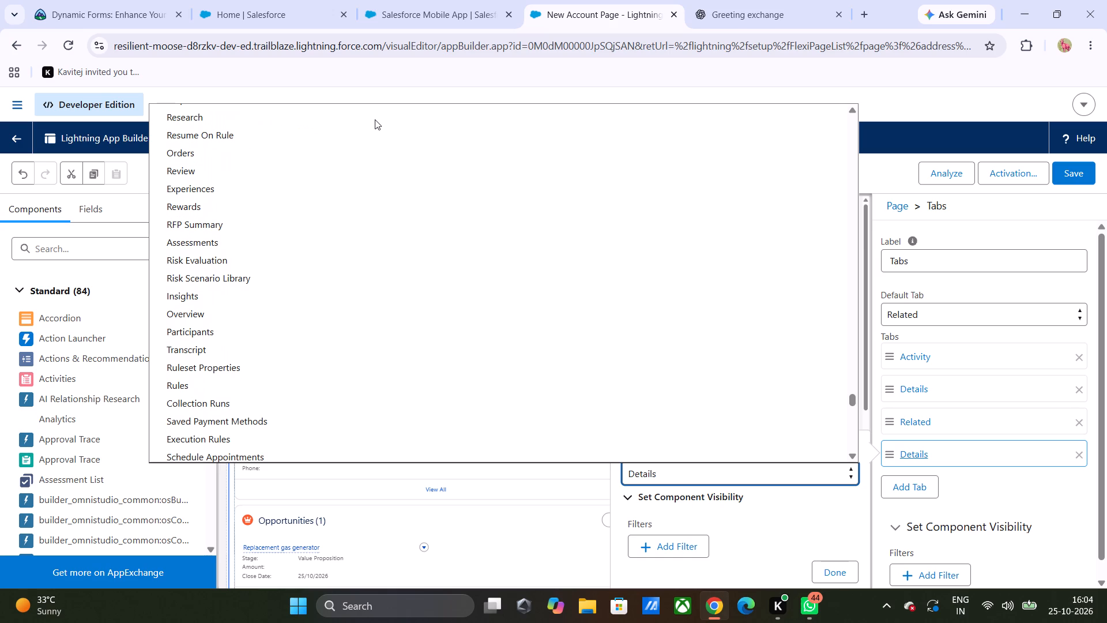
Search the remaining Tab Label options for the fourth tab for More Information, from Schedule Appointments down through Work Orders.
{"action": "scroll", "coordinate": [375, 119], "scroll_direction": "down", "scroll_amount": 1}
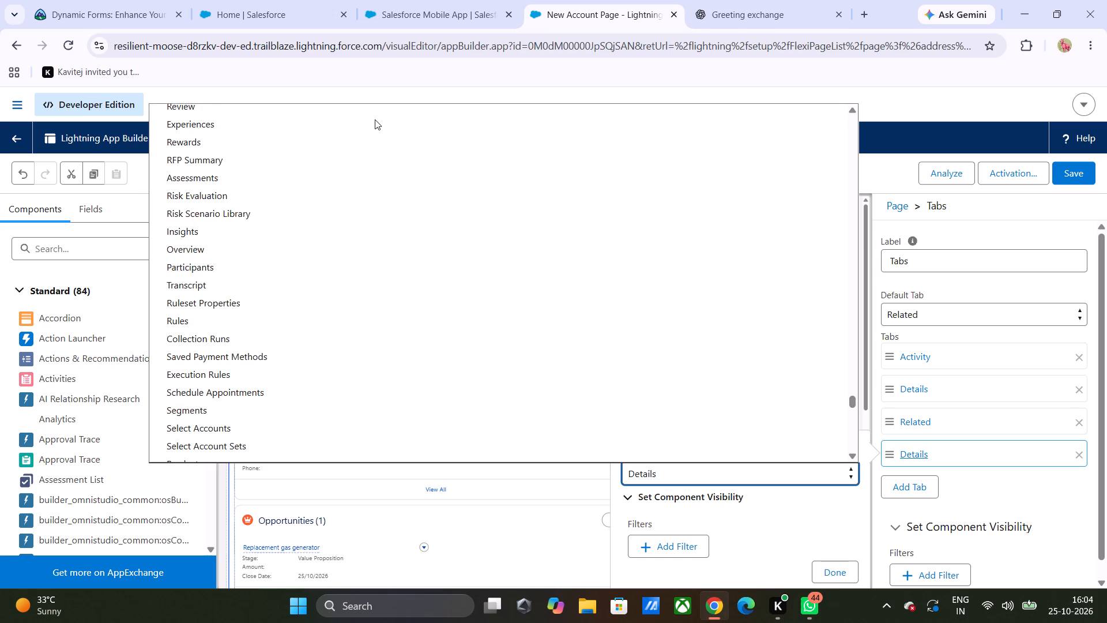
{"action": "scroll", "coordinate": [375, 119], "scroll_direction": "down", "scroll_amount": 3}
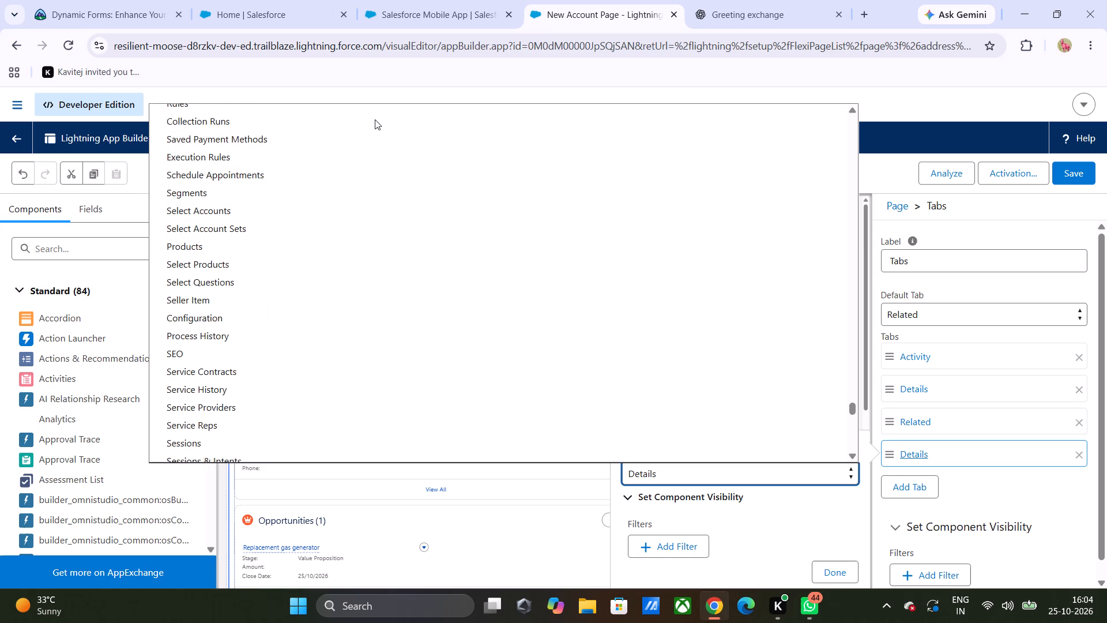
{"action": "scroll", "coordinate": [375, 119], "scroll_direction": "down", "scroll_amount": 3}
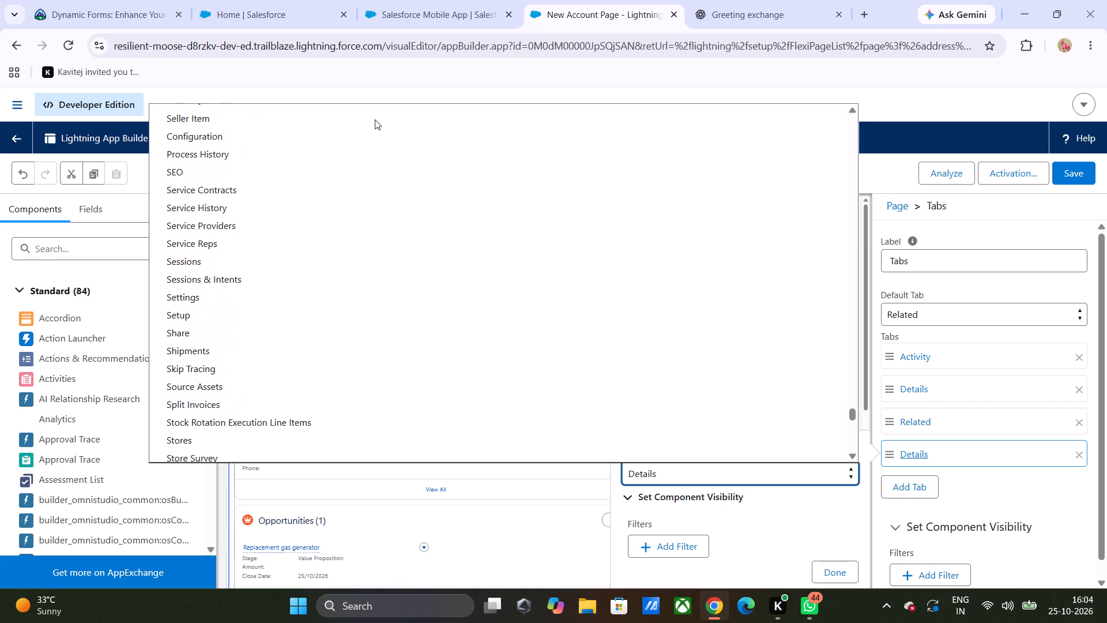
{"action": "scroll", "coordinate": [375, 119], "scroll_direction": "down", "scroll_amount": 3}
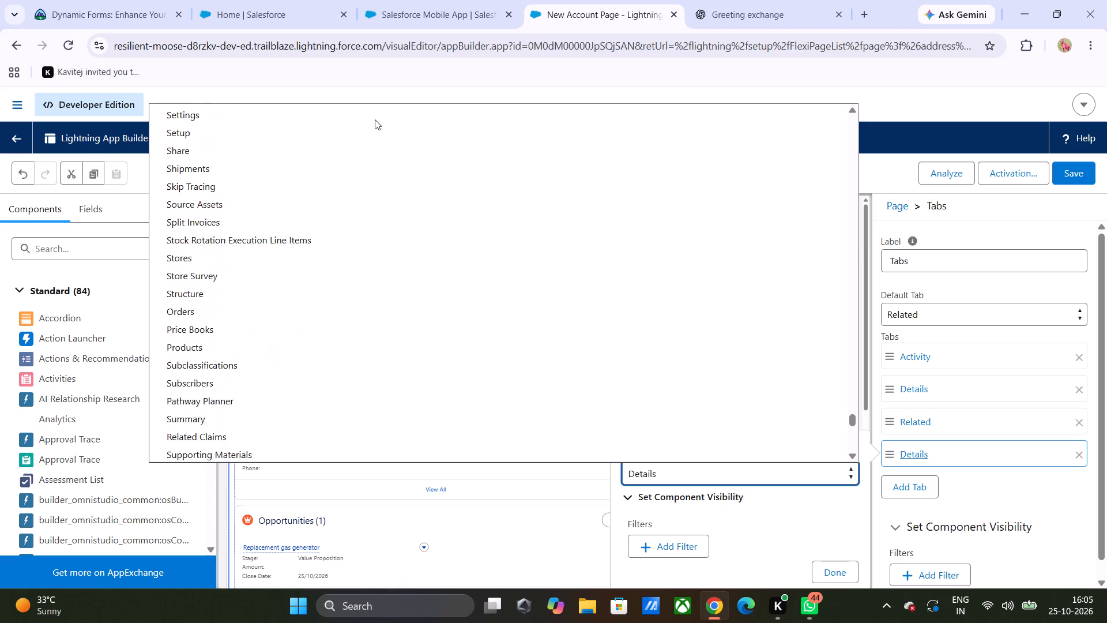
{"action": "scroll", "coordinate": [375, 119], "scroll_direction": "down", "scroll_amount": 3}
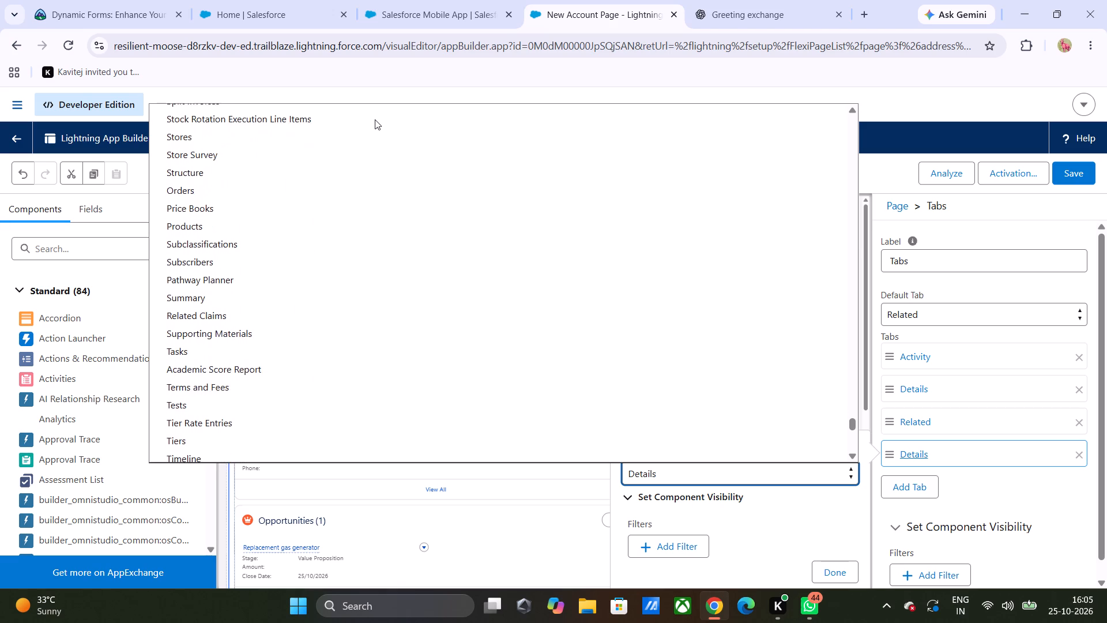
{"action": "scroll", "coordinate": [375, 119], "scroll_direction": "down", "scroll_amount": 2}
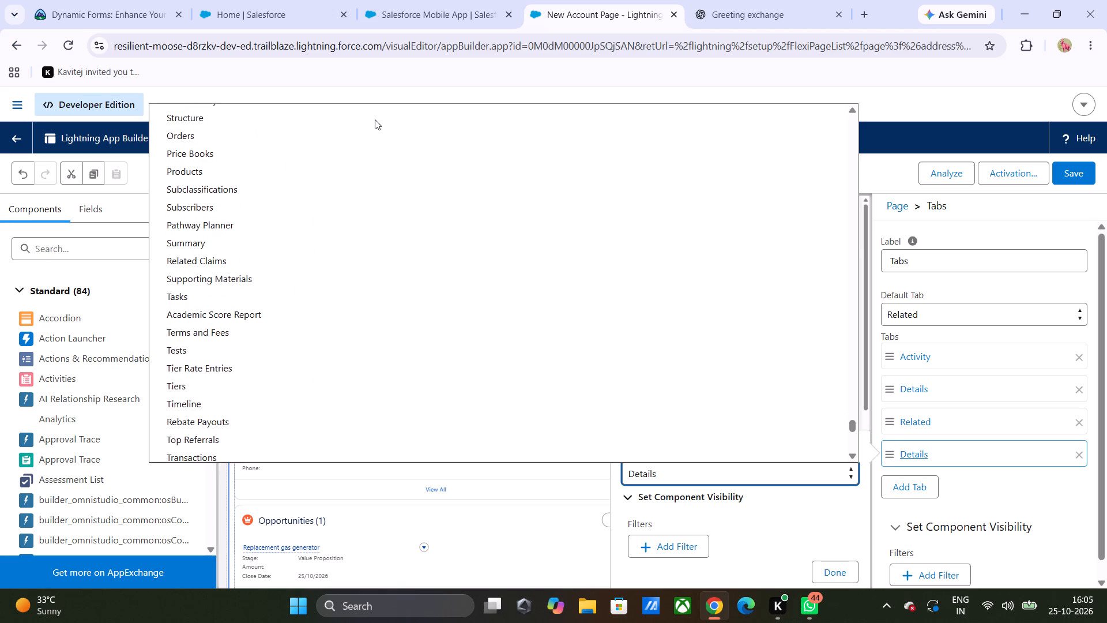
{"action": "scroll", "coordinate": [375, 119], "scroll_direction": "down", "scroll_amount": 2}
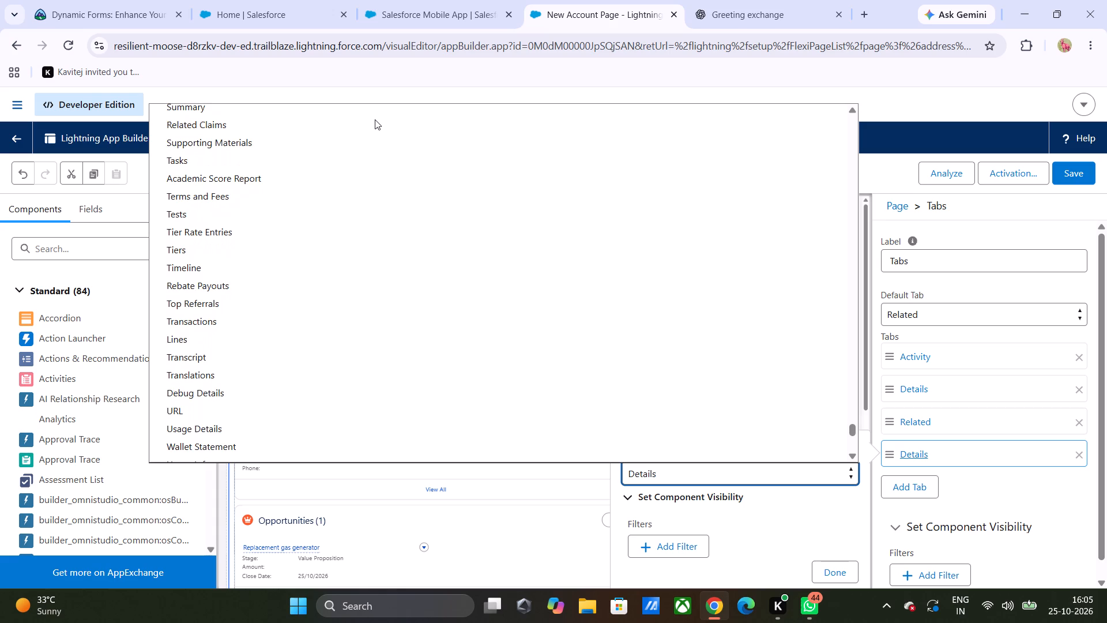
{"action": "scroll", "coordinate": [375, 119], "scroll_direction": "down", "scroll_amount": 2}
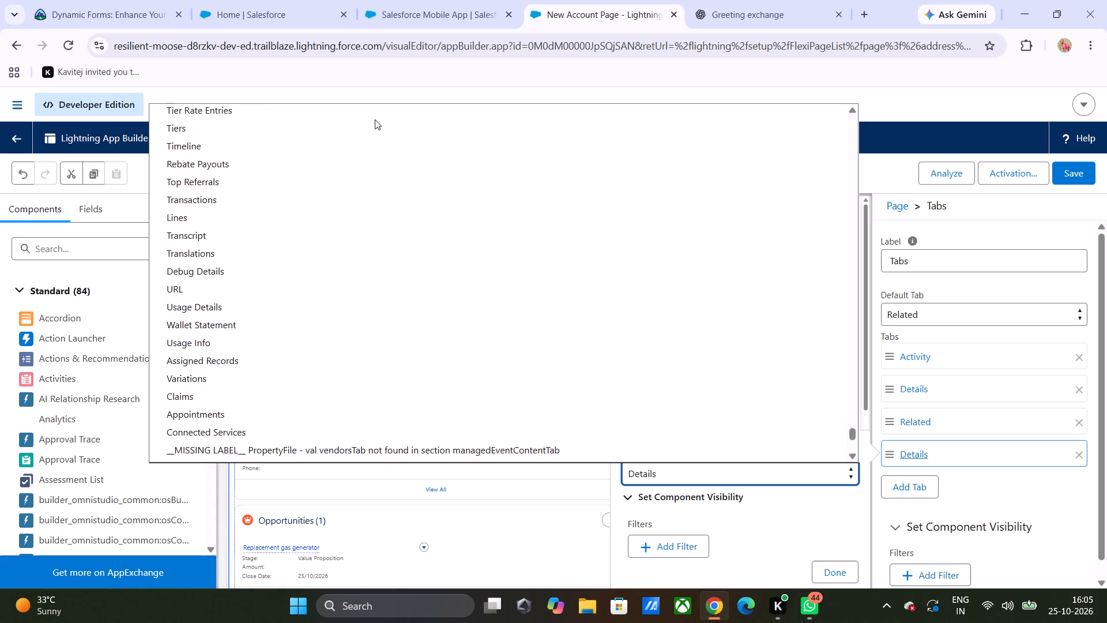
{"action": "scroll", "coordinate": [375, 119], "scroll_direction": "down", "scroll_amount": 3}
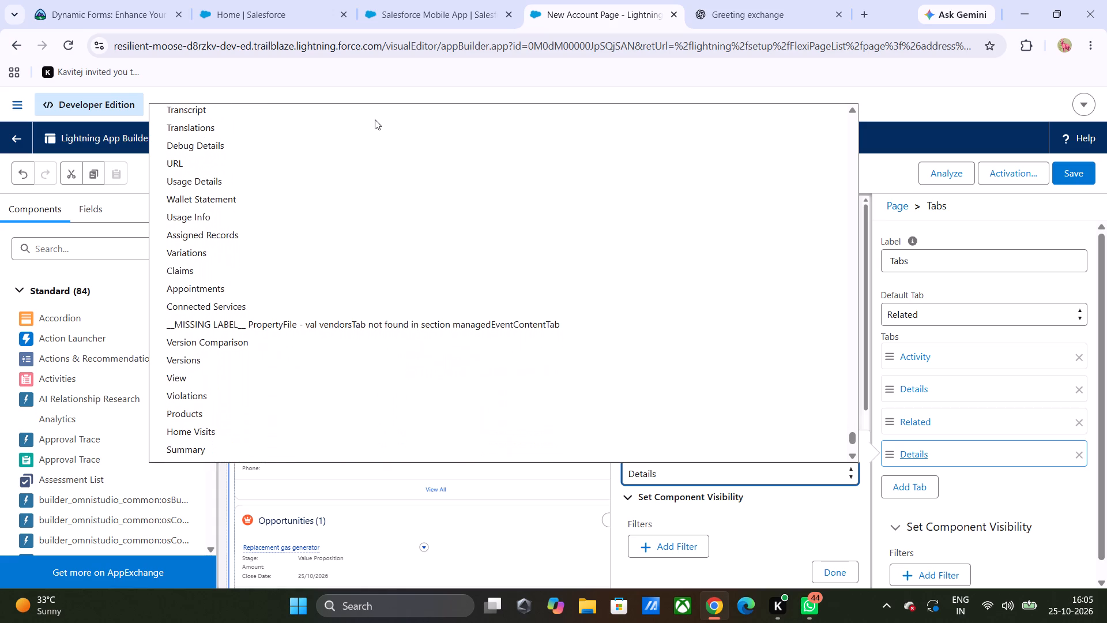
{"action": "scroll", "coordinate": [375, 119], "scroll_direction": "down", "scroll_amount": 2}
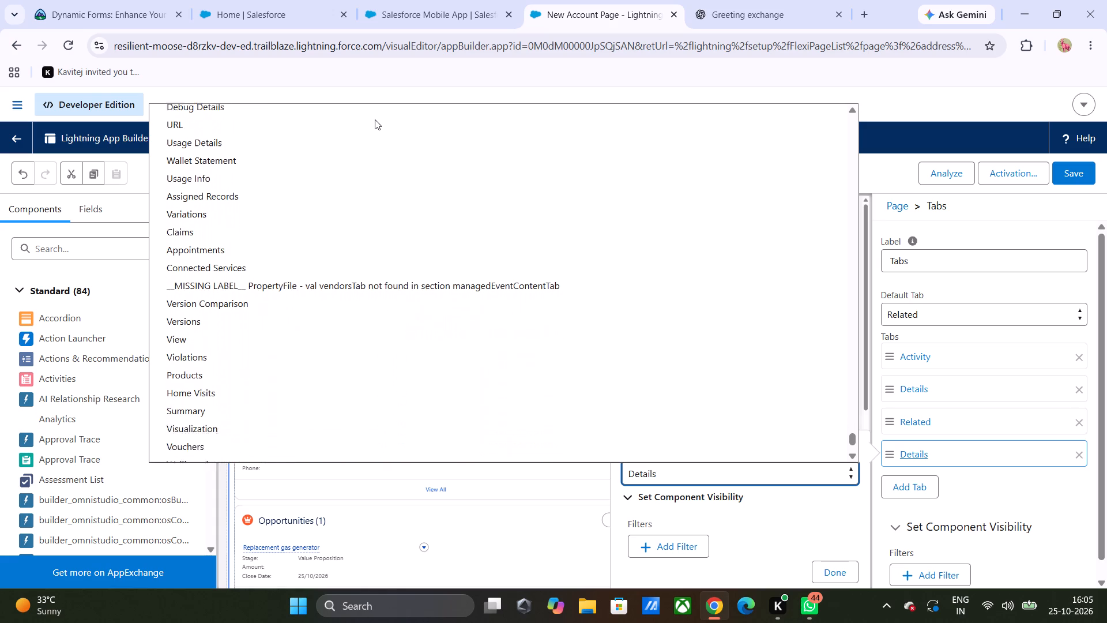
{"action": "scroll", "coordinate": [375, 119], "scroll_direction": "down", "scroll_amount": 6}
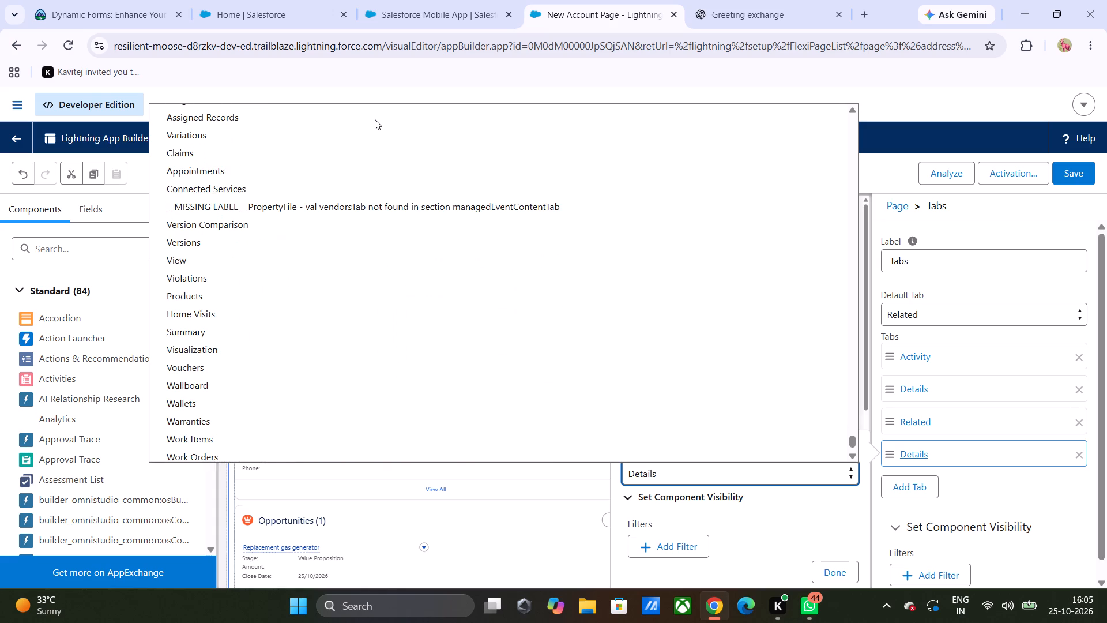
{"action": "scroll", "coordinate": [375, 119], "scroll_direction": "up", "scroll_amount": 19}
{"action": "scroll", "coordinate": [375, 119], "scroll_direction": "up", "scroll_amount": 4}
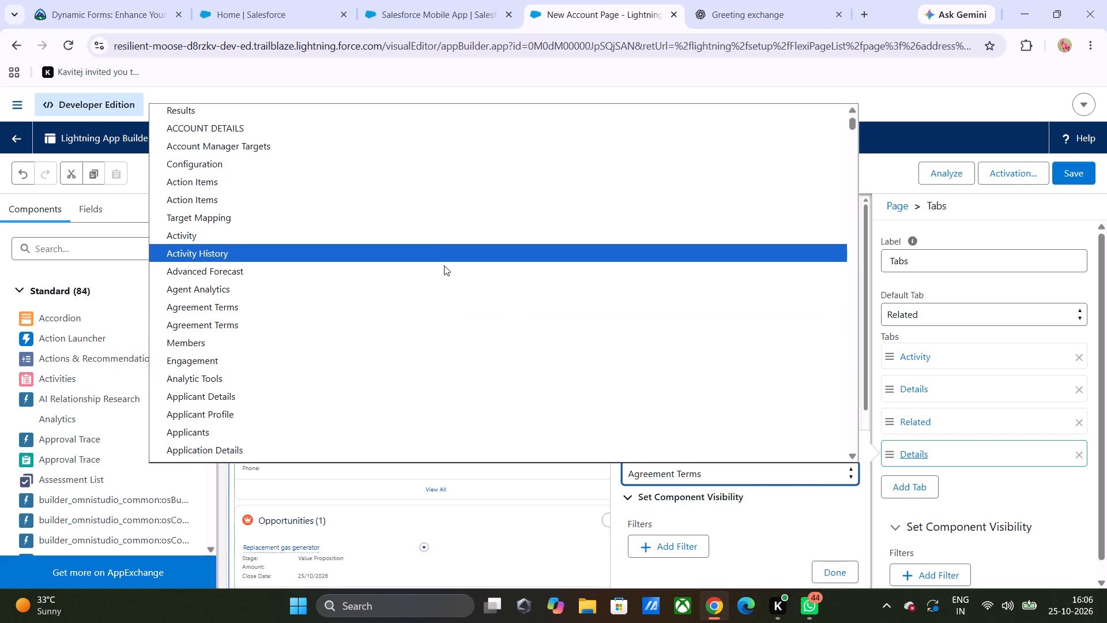
{"action": "scroll", "coordinate": [444, 265], "scroll_direction": "down", "scroll_amount": 2}
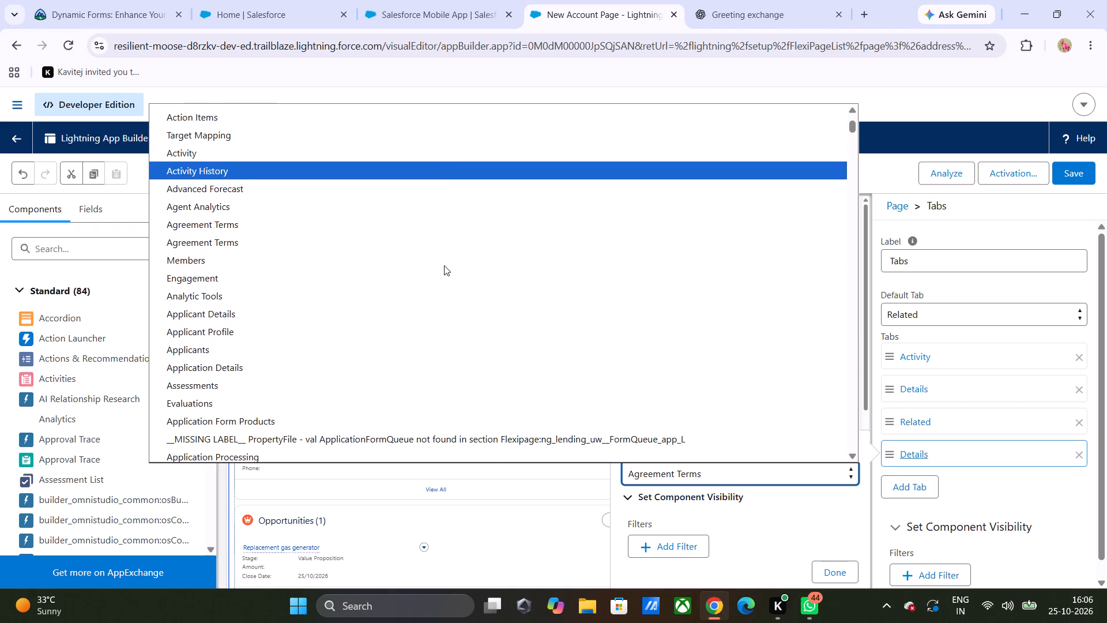
{"action": "scroll", "coordinate": [444, 265], "scroll_direction": "down", "scroll_amount": 2}
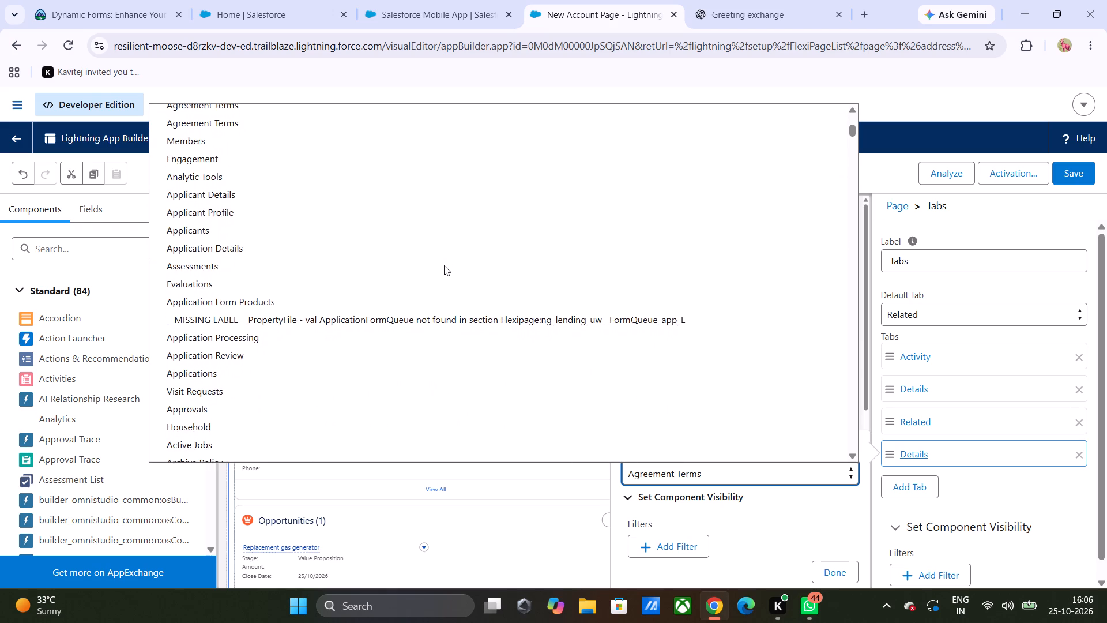
{"action": "scroll", "coordinate": [444, 265], "scroll_direction": "down", "scroll_amount": 1}
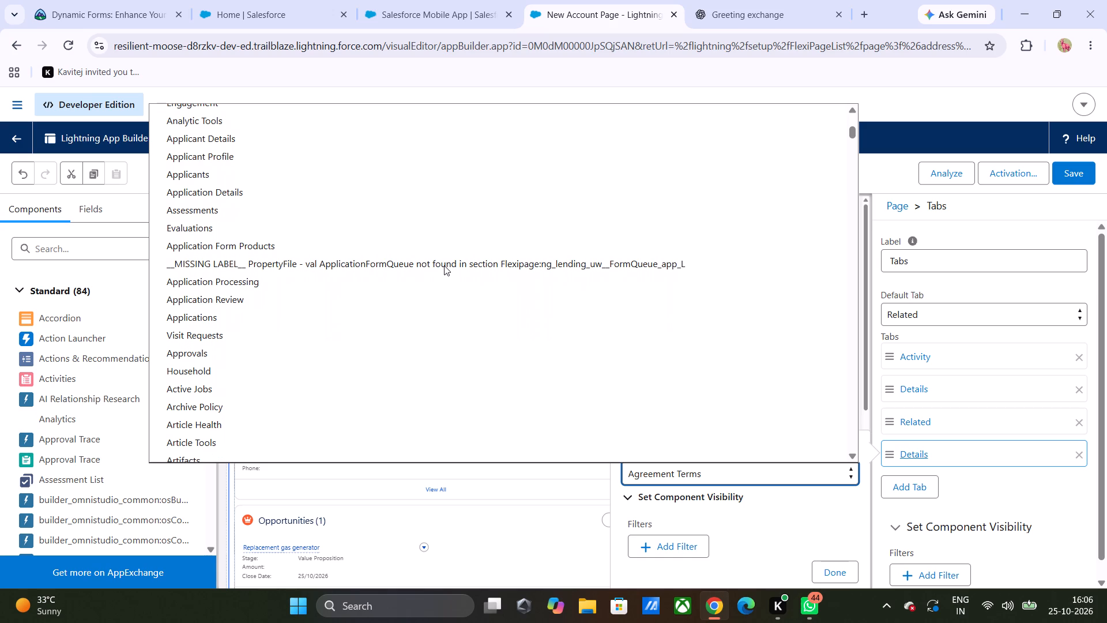
{"action": "scroll", "coordinate": [444, 265], "scroll_direction": "down", "scroll_amount": 4}
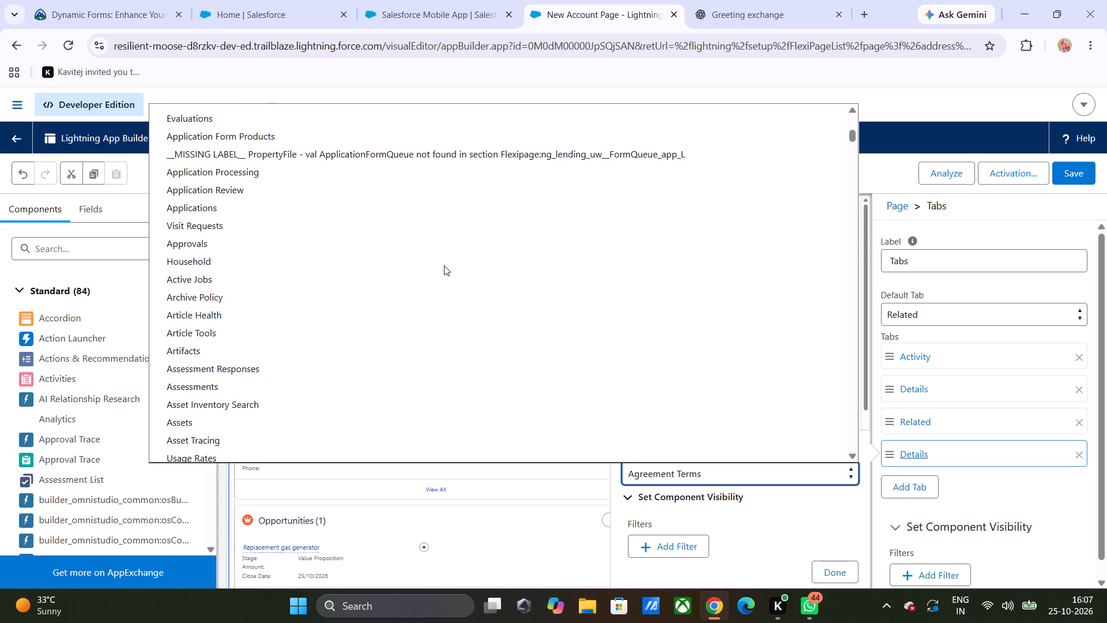
{"action": "scroll", "coordinate": [444, 265], "scroll_direction": "down", "scroll_amount": 3}
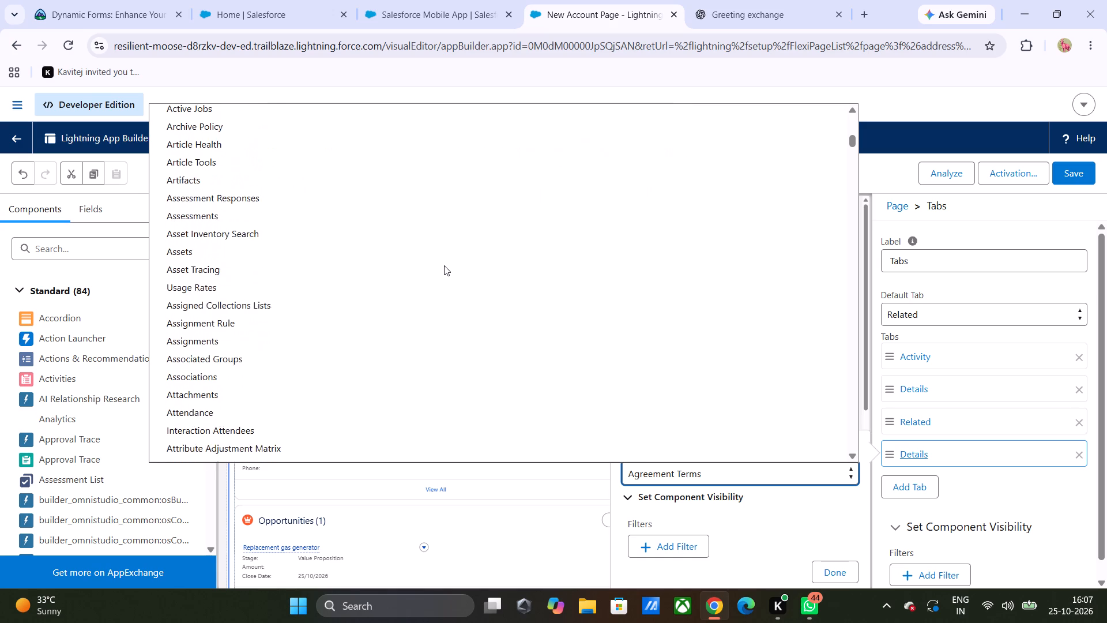
{"action": "scroll", "coordinate": [444, 265], "scroll_direction": "down", "scroll_amount": 3}
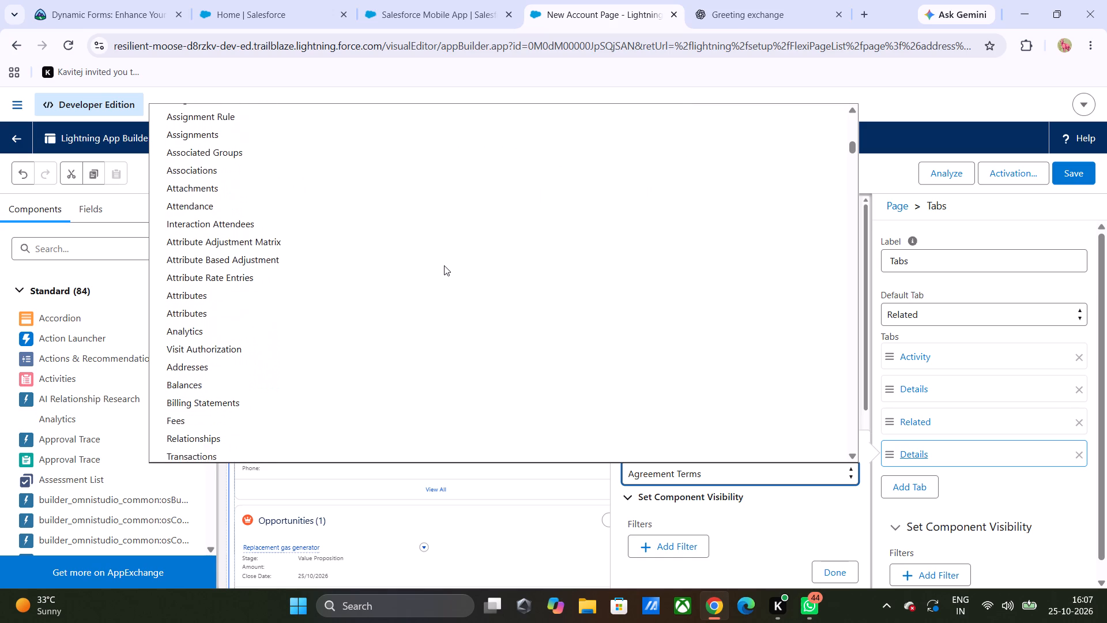
Continue searching the fourth tab's Tab Label options for More Information, from the Transactions entry down through the Billing and Case entries.
{"action": "scroll", "coordinate": [444, 265], "scroll_direction": "down", "scroll_amount": 3}
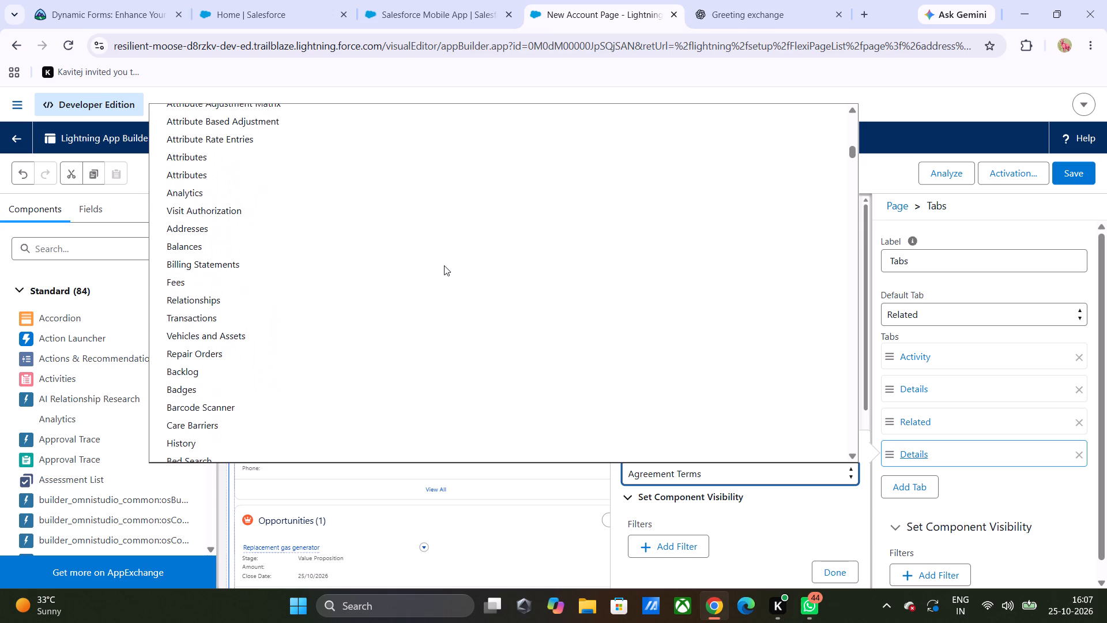
{"action": "scroll", "coordinate": [444, 265], "scroll_direction": "down", "scroll_amount": 3}
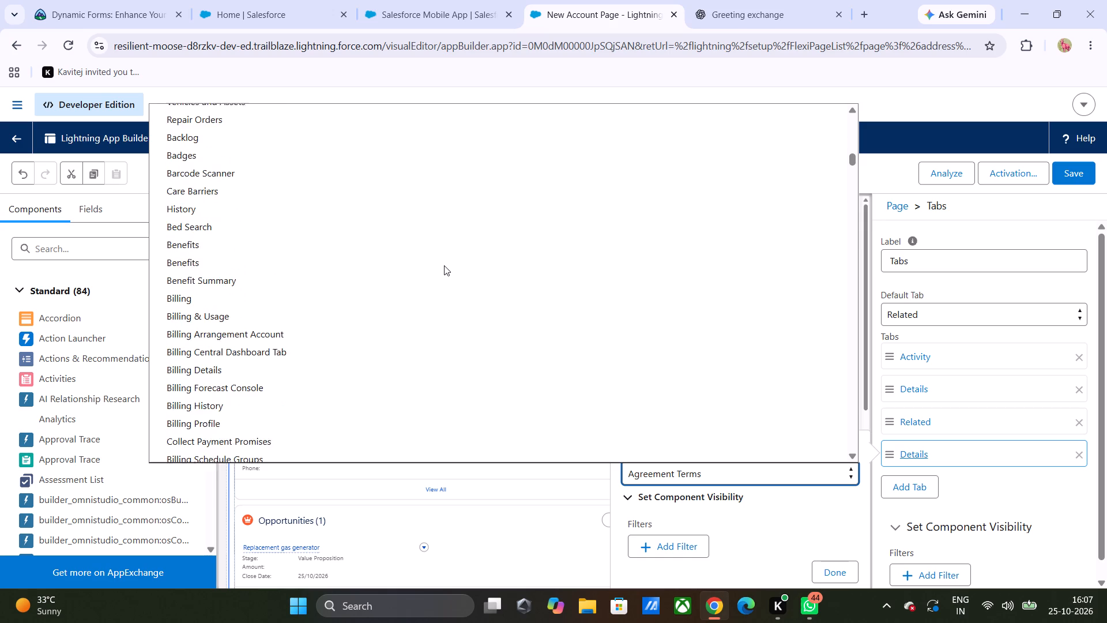
{"action": "scroll", "coordinate": [444, 265], "scroll_direction": "down", "scroll_amount": 3}
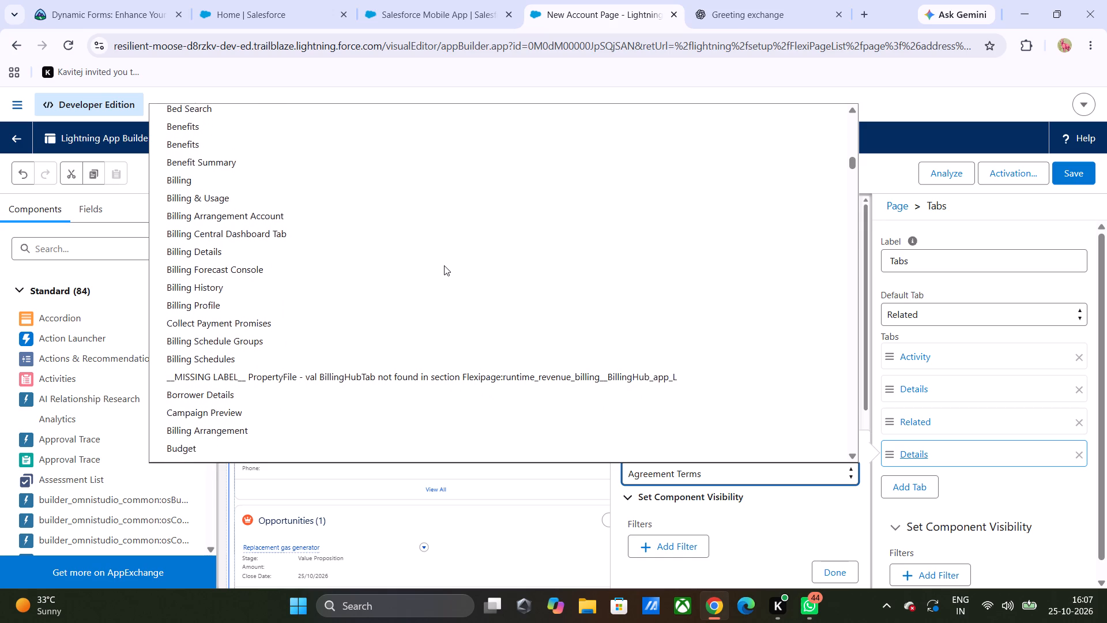
{"action": "scroll", "coordinate": [444, 265], "scroll_direction": "down", "scroll_amount": 3}
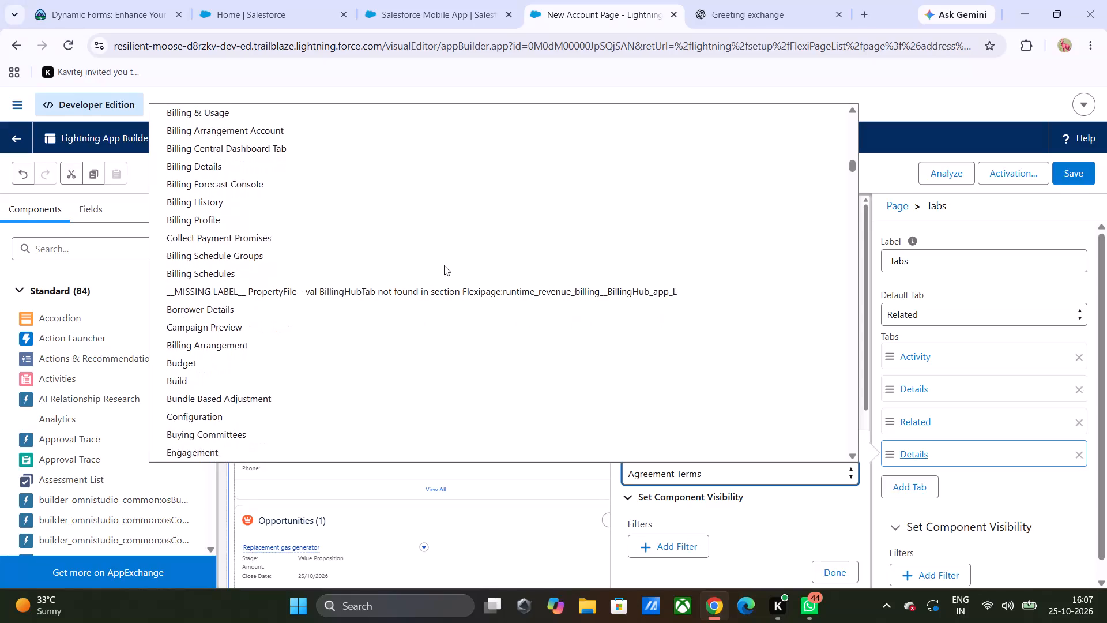
{"action": "scroll", "coordinate": [444, 265], "scroll_direction": "down", "scroll_amount": 1}
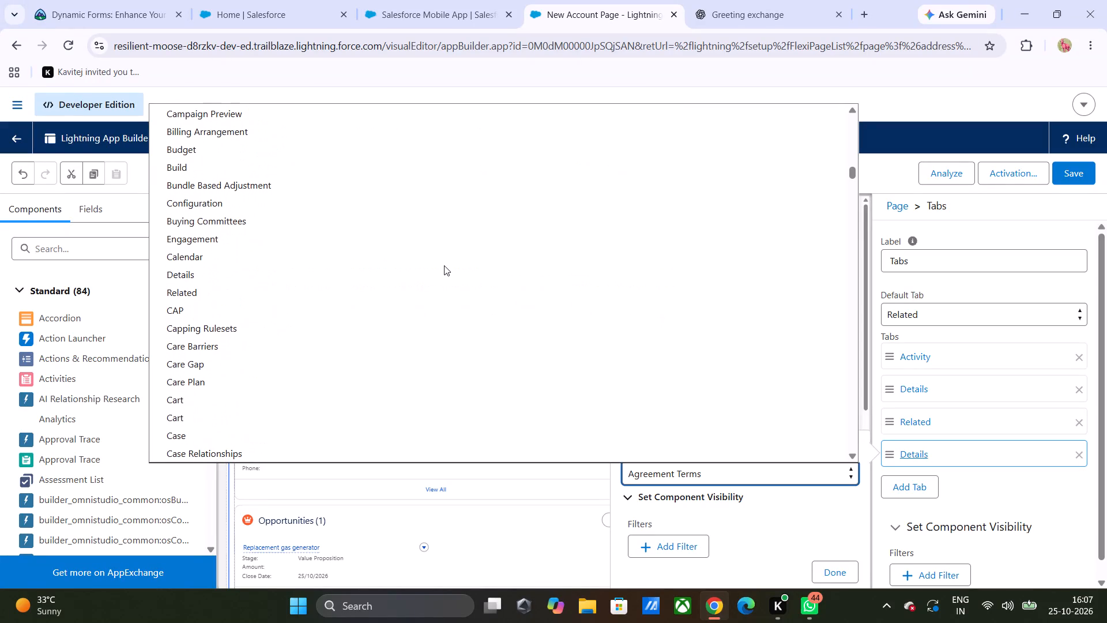
{"action": "scroll", "coordinate": [444, 265], "scroll_direction": "down", "scroll_amount": 3}
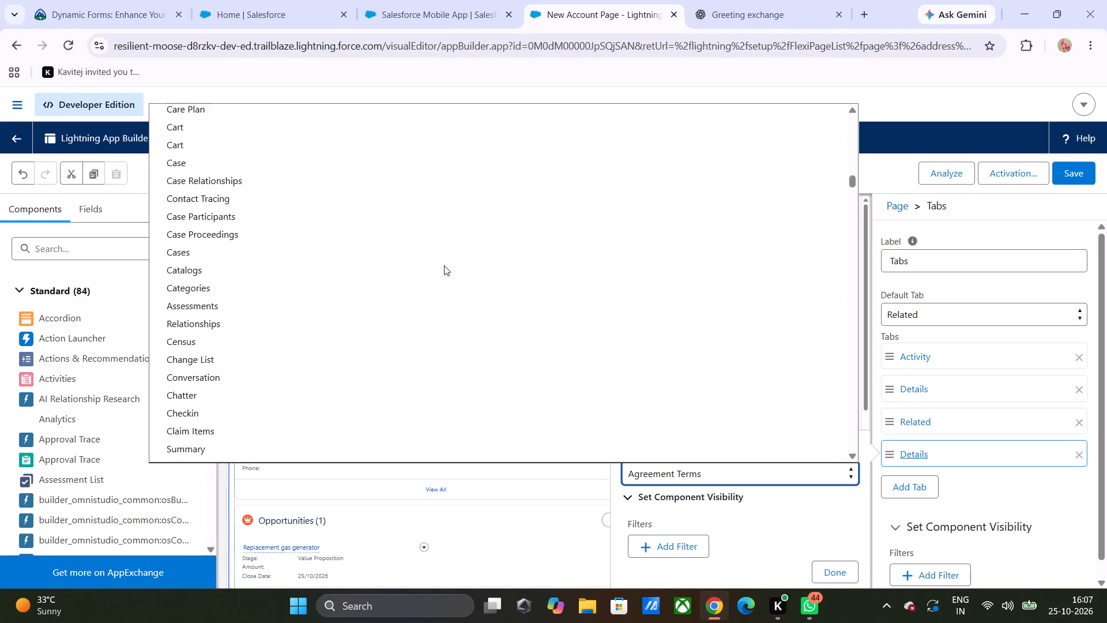
Continue searching the fourth tab's Tab Label options for More Information, from the Claim Items entry down through the Customer and Dashboard entries.
{"action": "scroll", "coordinate": [444, 265], "scroll_direction": "down", "scroll_amount": 3}
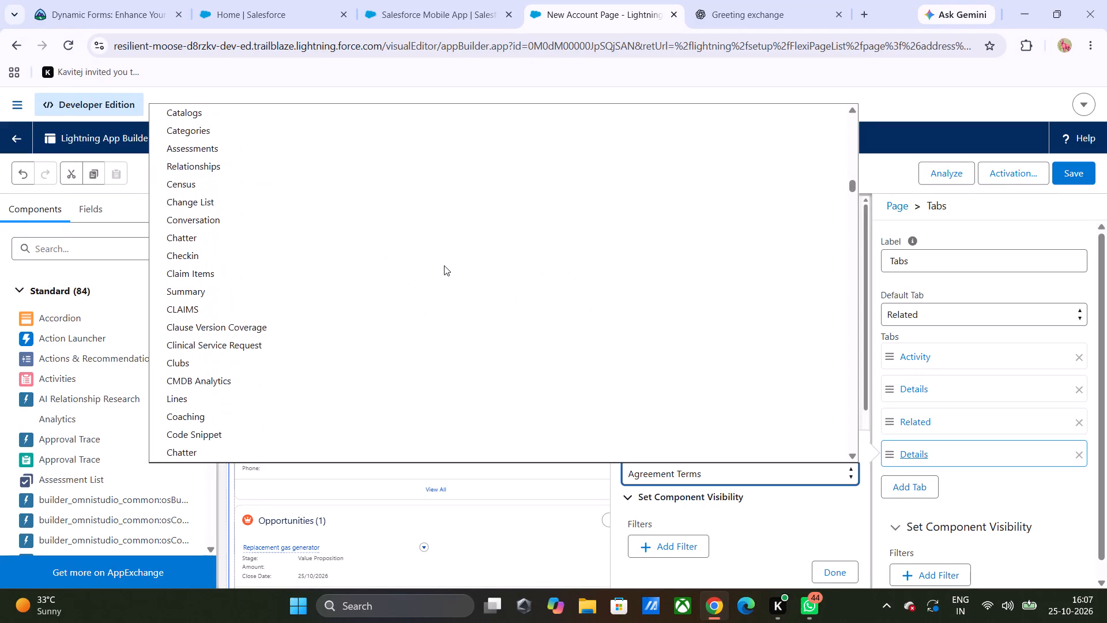
{"action": "scroll", "coordinate": [444, 265], "scroll_direction": "down", "scroll_amount": 4}
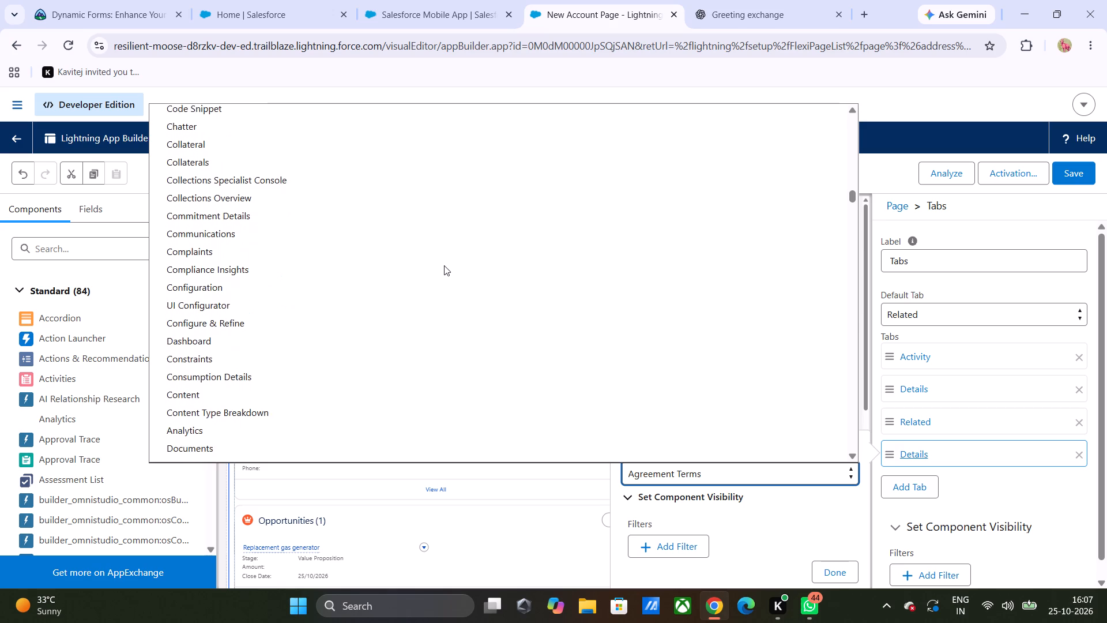
{"action": "scroll", "coordinate": [444, 265], "scroll_direction": "down", "scroll_amount": 3}
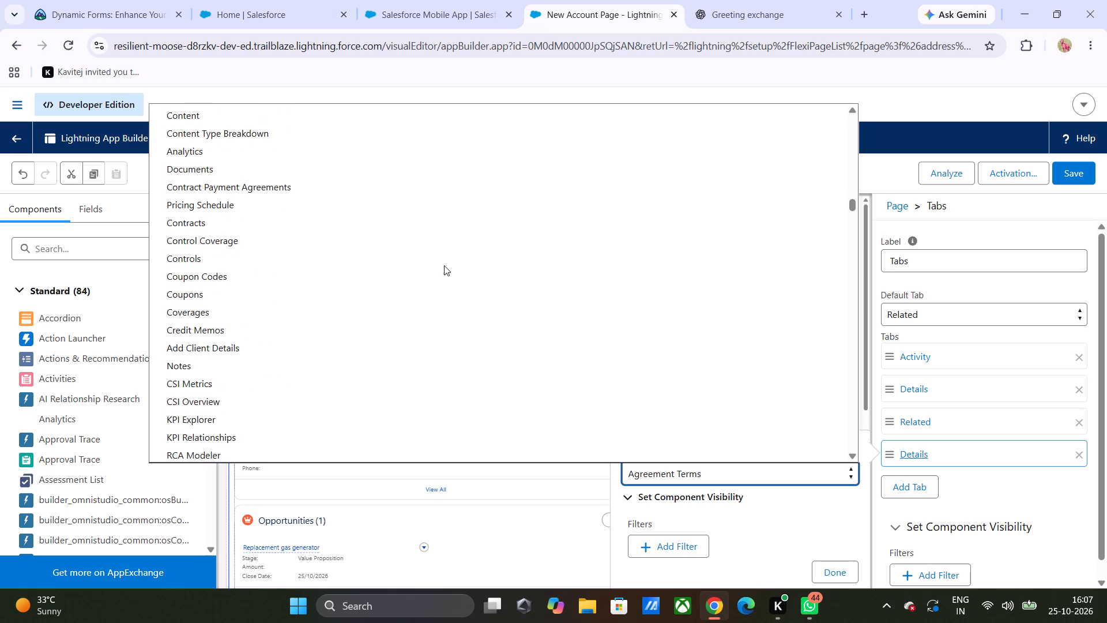
{"action": "scroll", "coordinate": [444, 265], "scroll_direction": "down", "scroll_amount": 2}
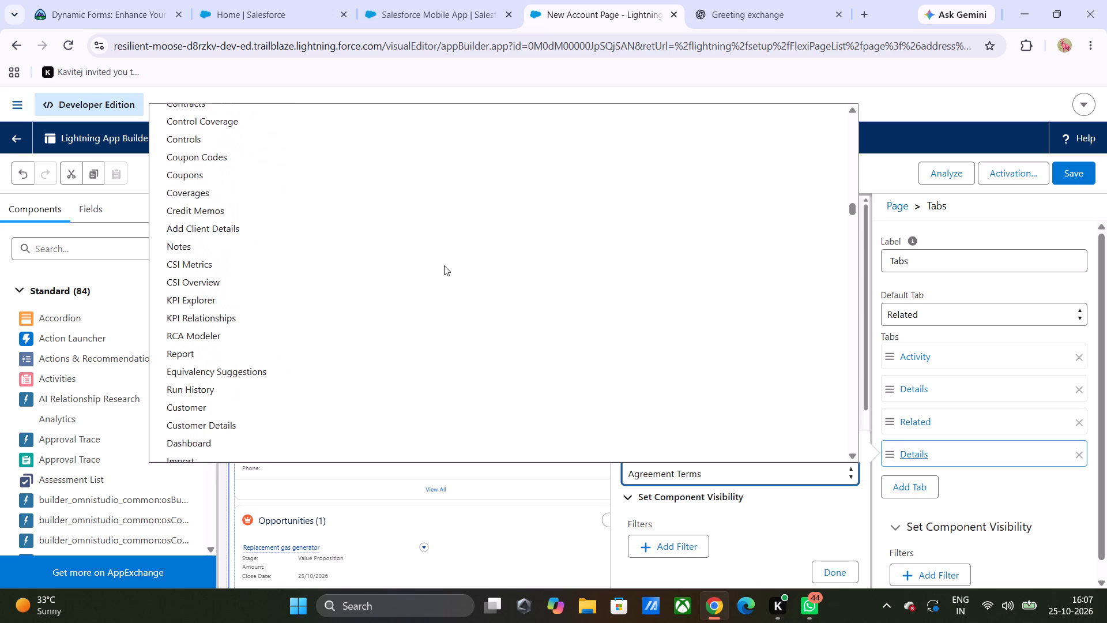
{"action": "scroll", "coordinate": [444, 265], "scroll_direction": "down", "scroll_amount": 2}
Return to the start of the Tab Label options and choose Analytic Tools for the fourth tab.
{"action": "scroll", "coordinate": [444, 265], "scroll_direction": "up", "scroll_amount": 13}
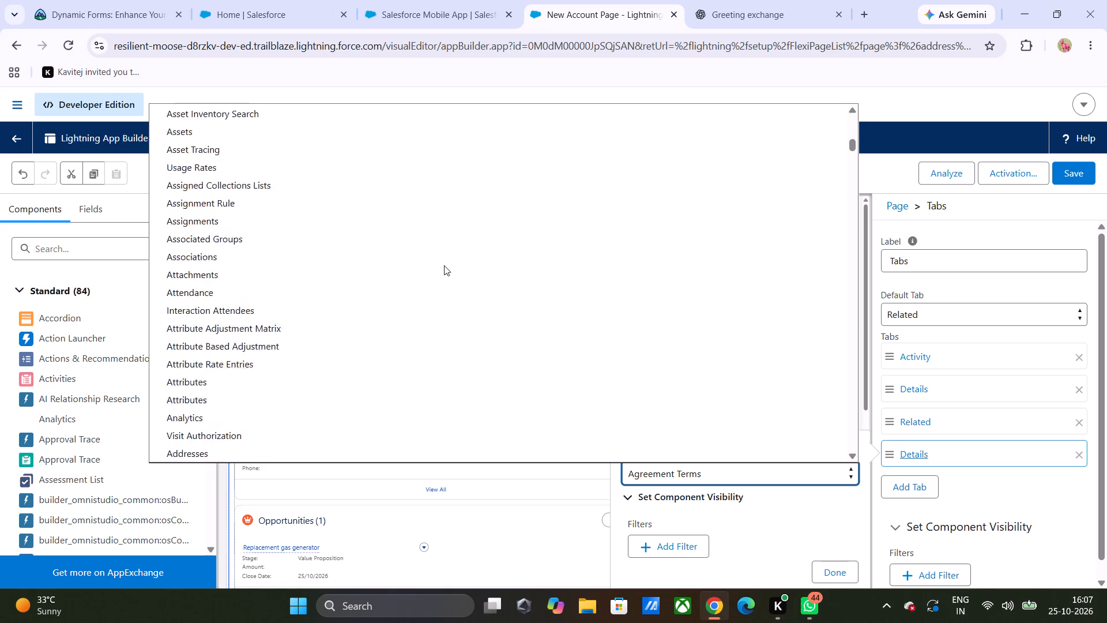
{"action": "scroll", "coordinate": [444, 265], "scroll_direction": "up", "scroll_amount": 9}
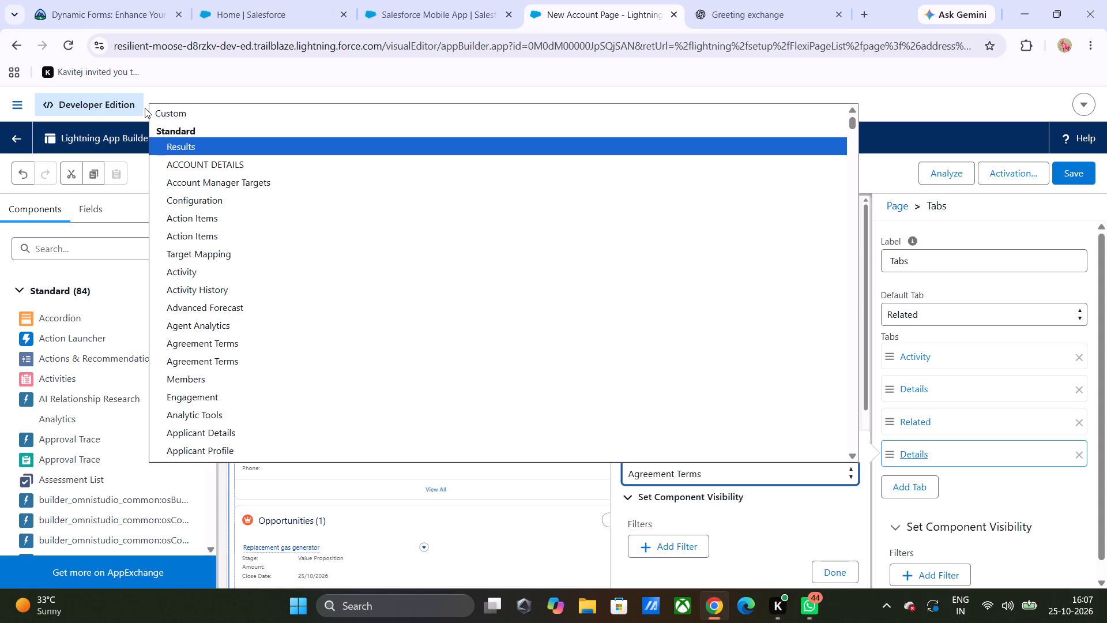
{"action": "left_click_drag", "start_coordinate": [155, 107], "coordinate": [377, 436]}
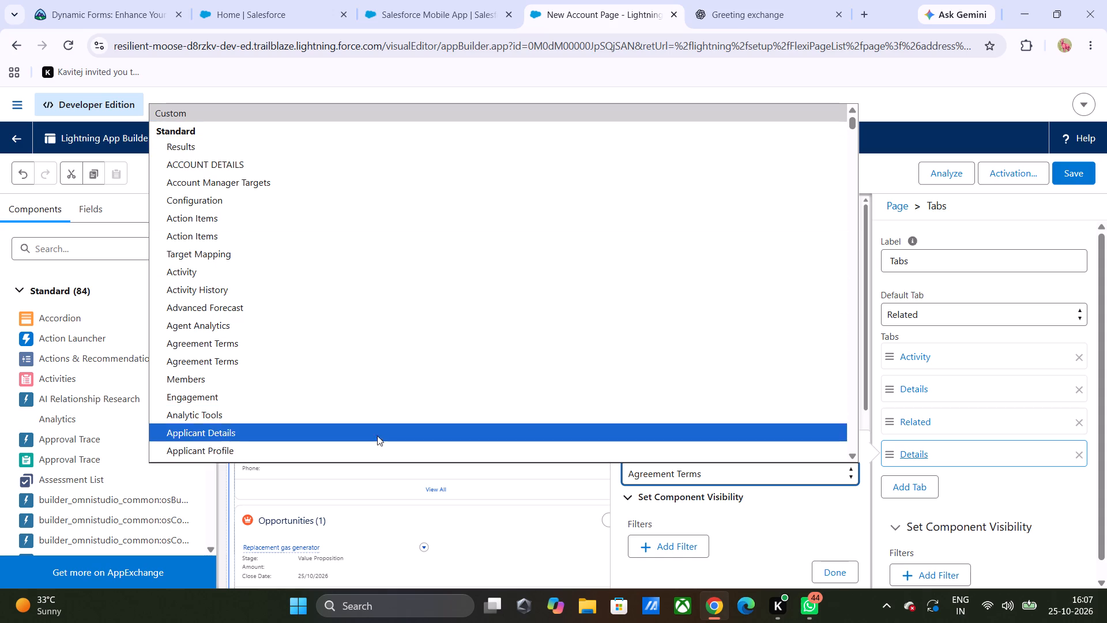
{"action": "left_click_drag", "start_coordinate": [377, 436], "coordinate": [366, 418]}
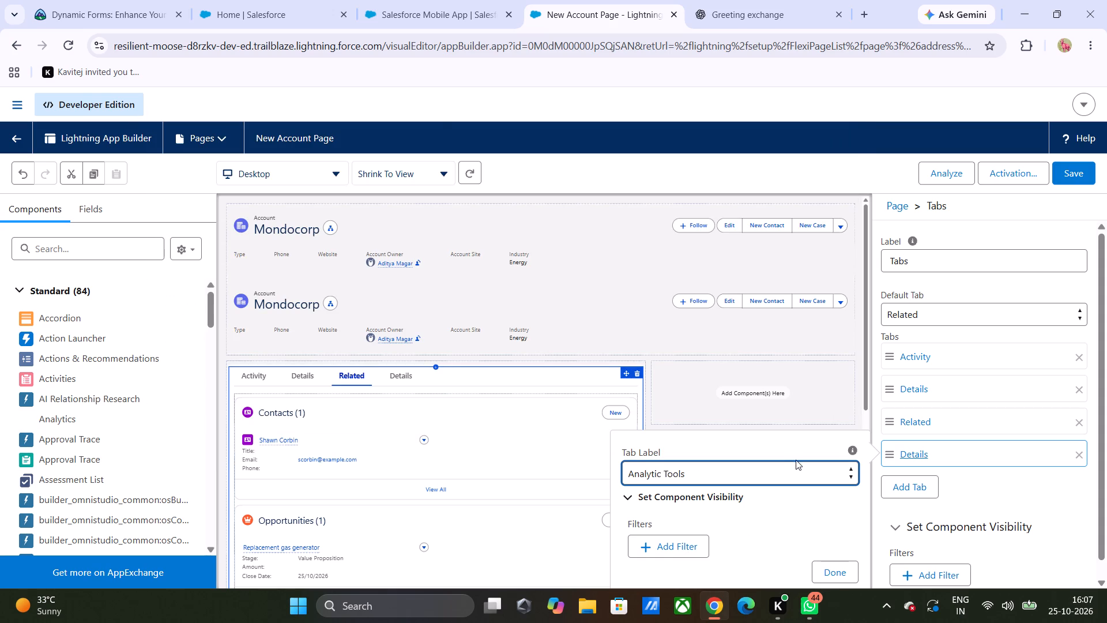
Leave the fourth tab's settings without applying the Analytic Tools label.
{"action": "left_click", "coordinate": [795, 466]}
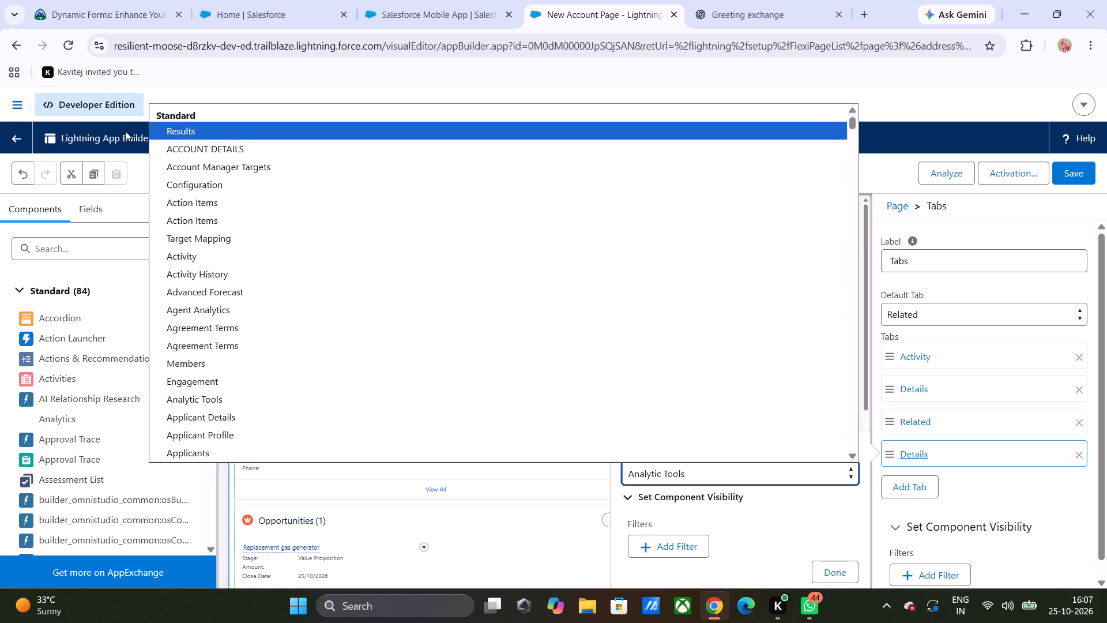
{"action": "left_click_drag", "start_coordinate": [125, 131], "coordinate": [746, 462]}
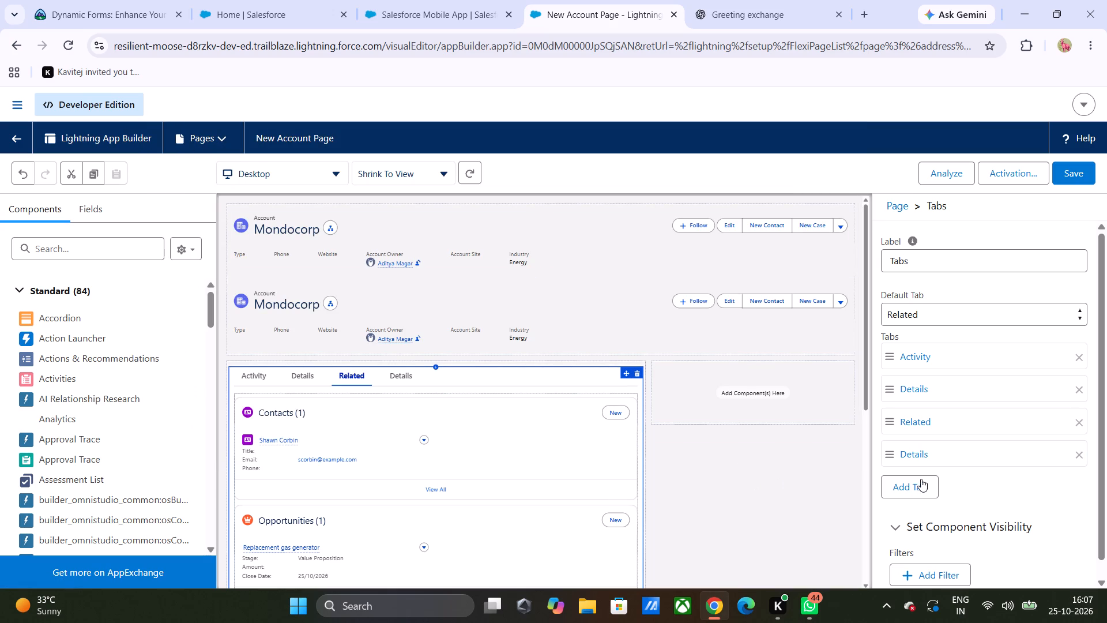
Reopen the fourth tab's settings and search its Tab Label options for More Information, down through the Documents and Advising entries.
{"action": "left_click", "coordinate": [966, 458]}
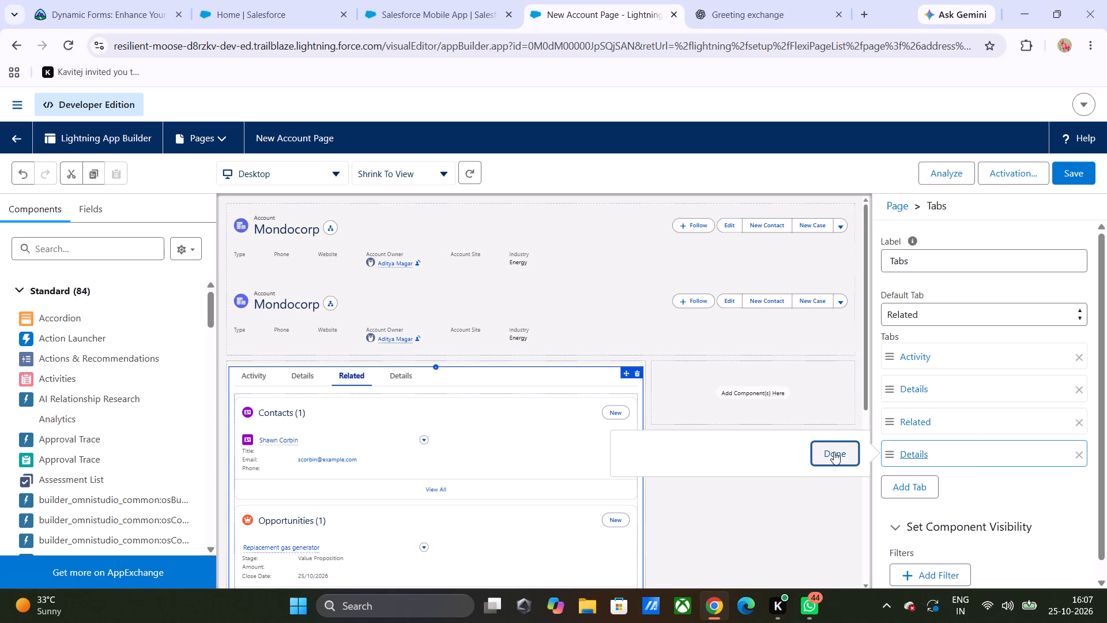
{"action": "left_click", "coordinate": [984, 448]}
{"action": "double_click", "coordinate": [984, 448]}
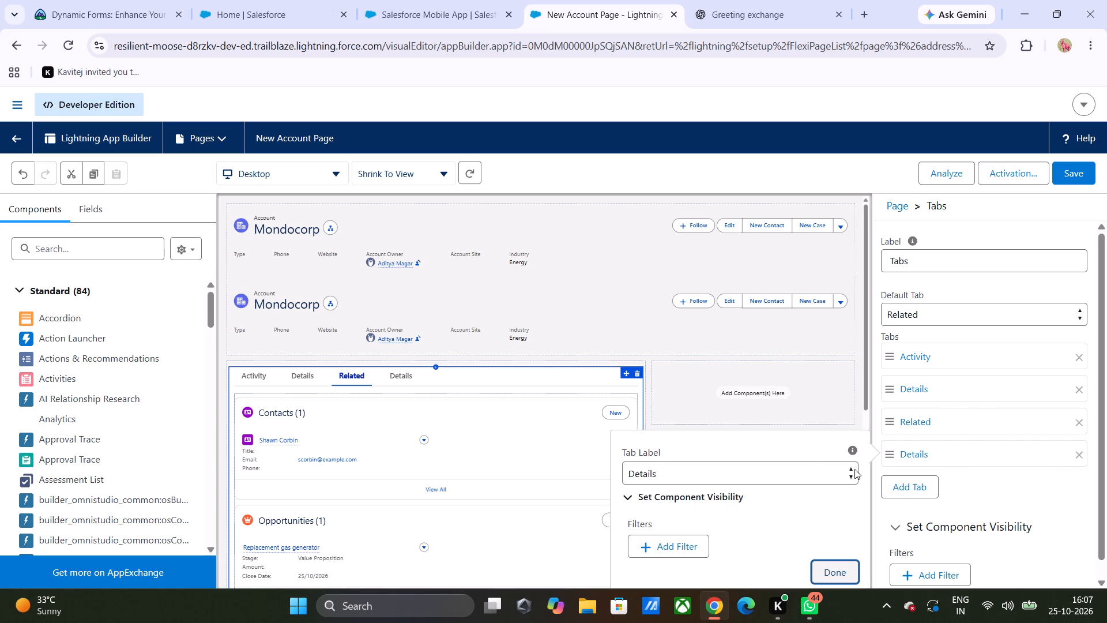
{"action": "left_click", "coordinate": [833, 471]}
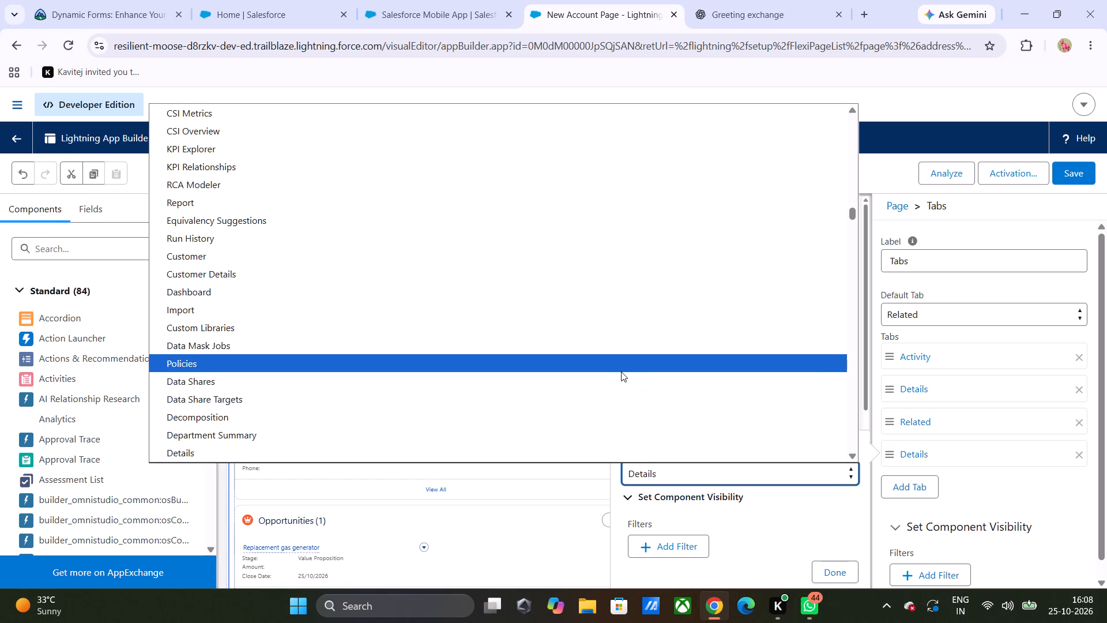
{"action": "scroll", "coordinate": [621, 371], "scroll_direction": "down", "scroll_amount": 3}
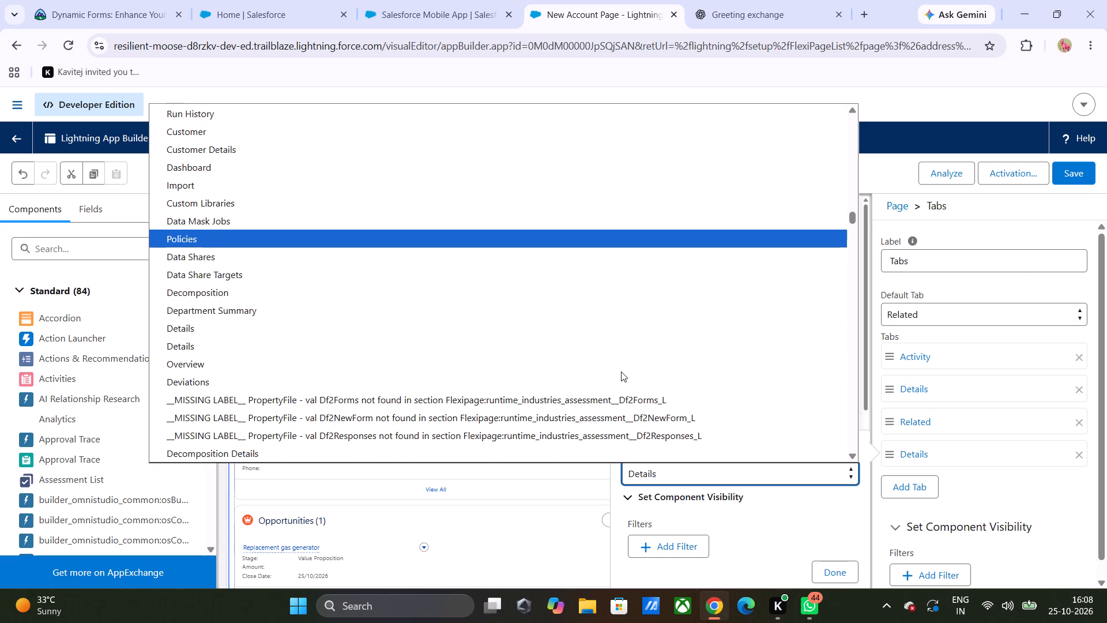
{"action": "scroll", "coordinate": [621, 371], "scroll_direction": "down", "scroll_amount": 1}
{"action": "scroll", "coordinate": [621, 371], "scroll_direction": "up", "scroll_amount": 1}
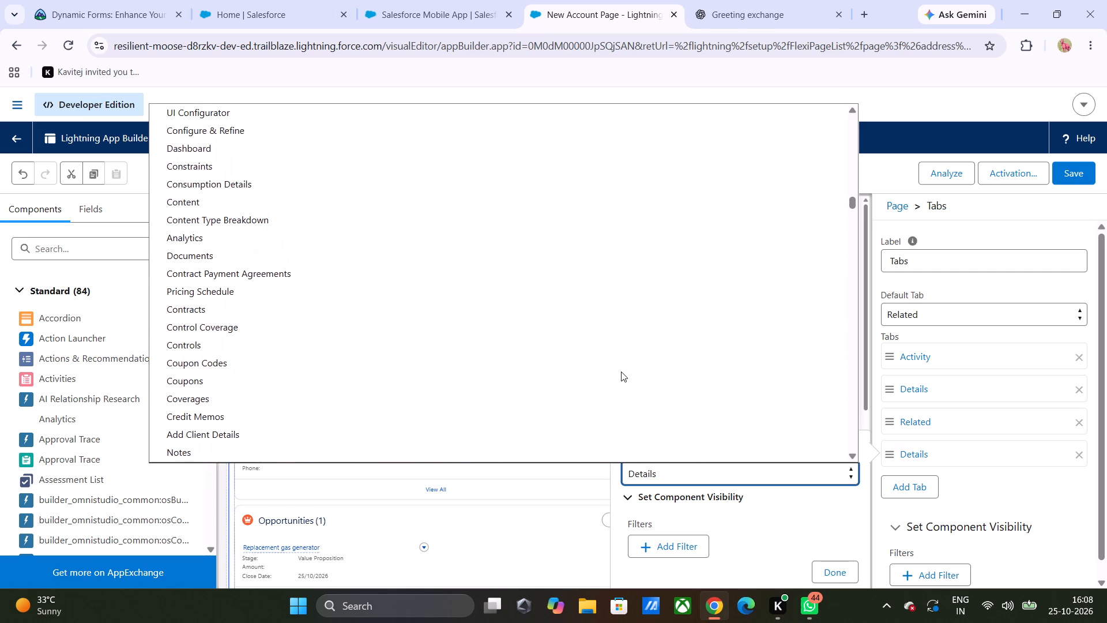
{"action": "scroll", "coordinate": [621, 371], "scroll_direction": "down", "scroll_amount": 3}
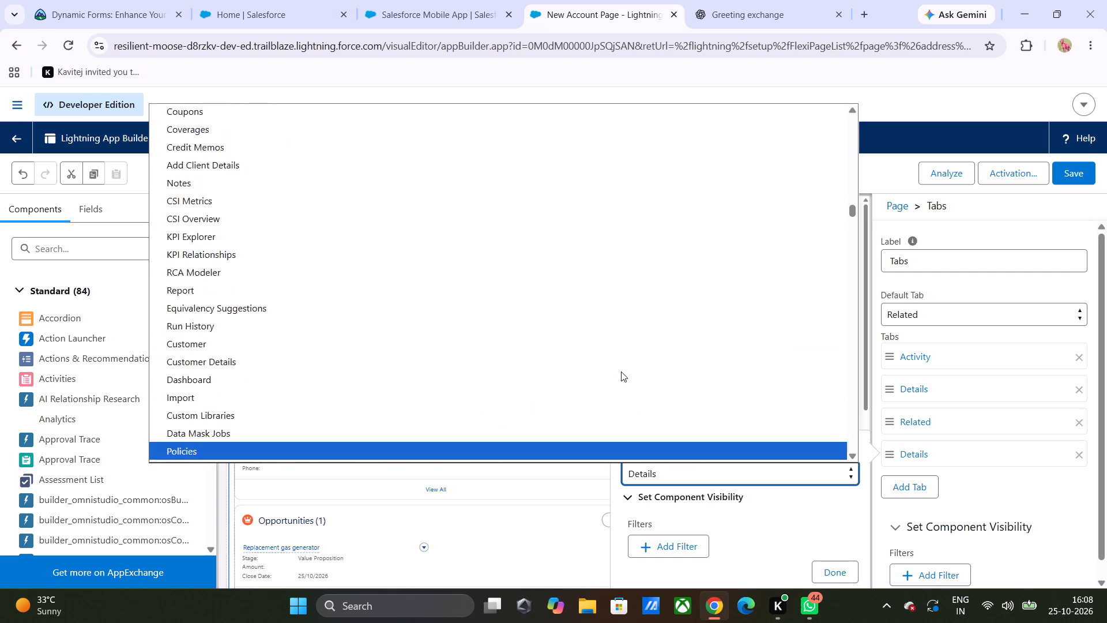
{"action": "scroll", "coordinate": [621, 371], "scroll_direction": "down", "scroll_amount": 3}
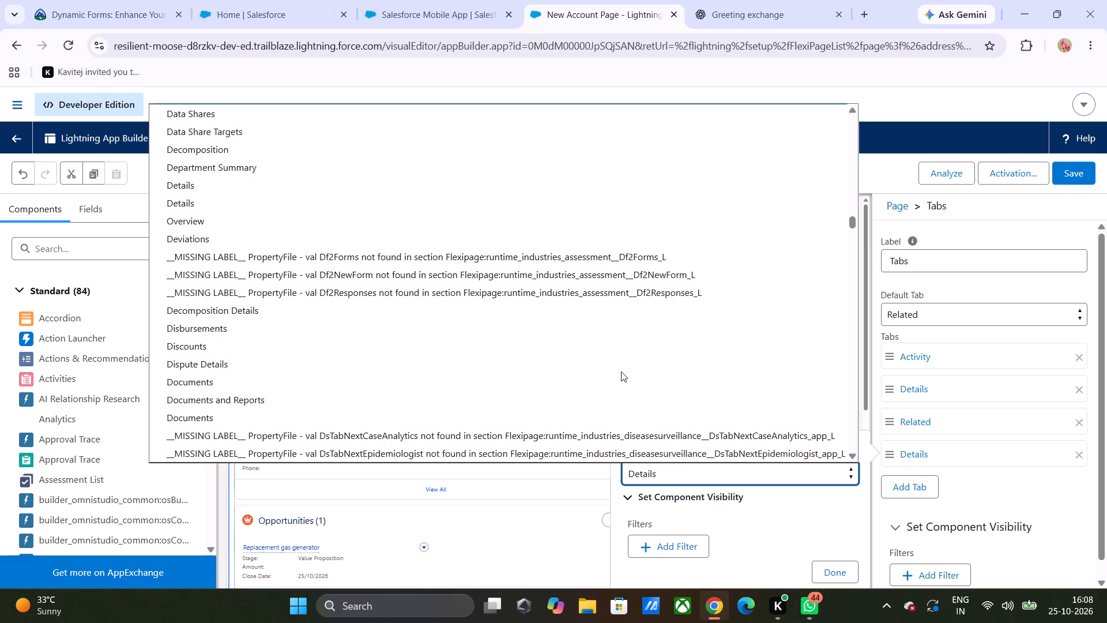
{"action": "scroll", "coordinate": [621, 371], "scroll_direction": "down", "scroll_amount": 4}
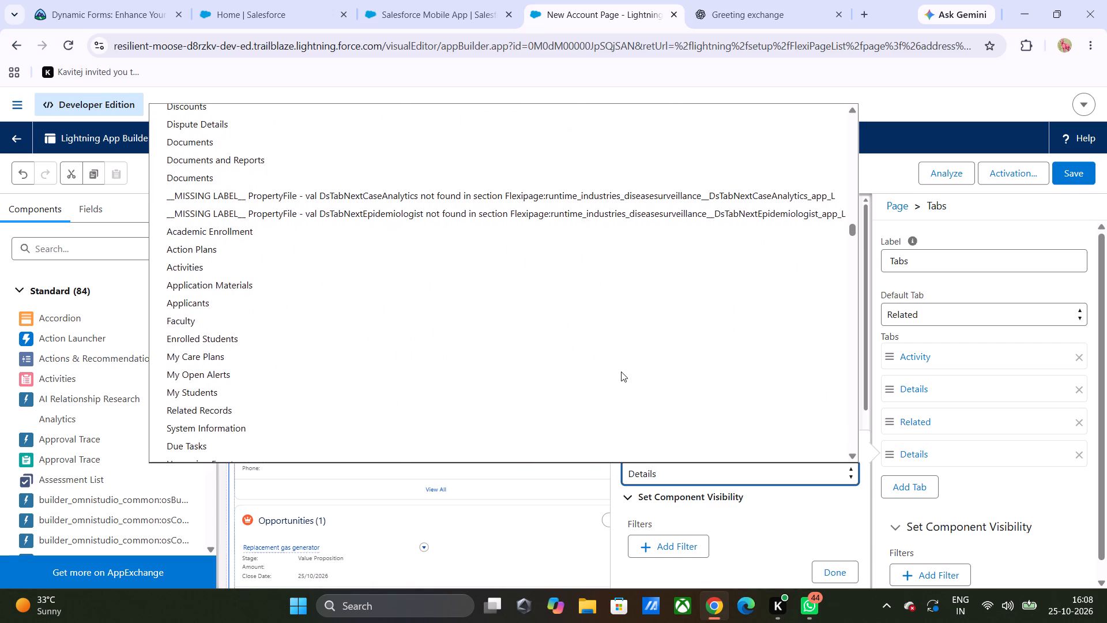
{"action": "scroll", "coordinate": [621, 371], "scroll_direction": "down", "scroll_amount": 1}
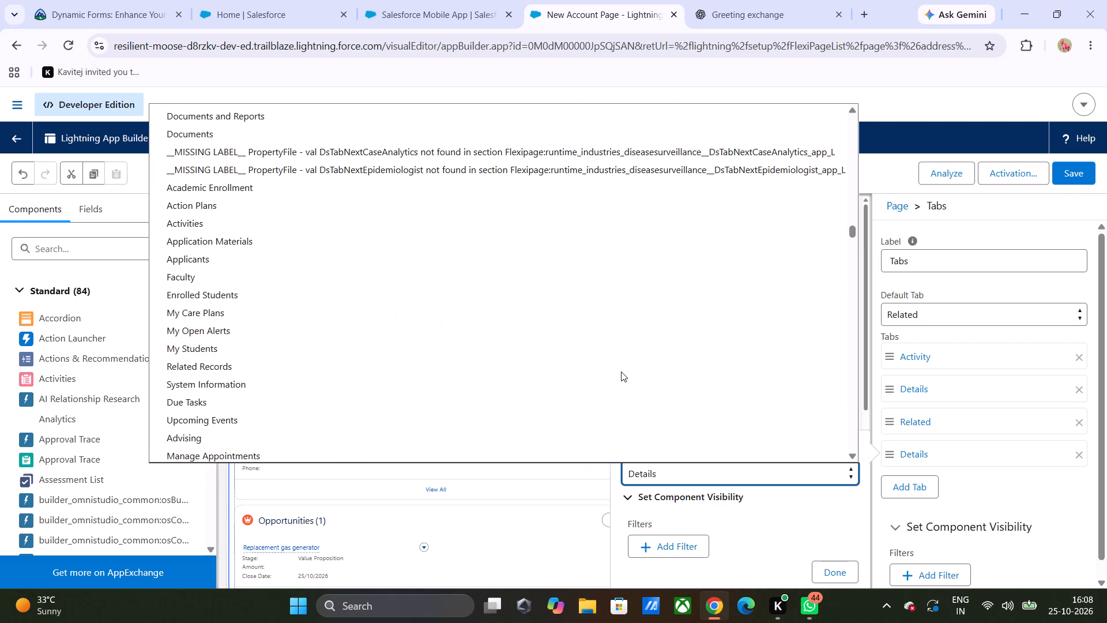
Continue searching the fourth tab's Tab Label options for More Information, from the Academic Enrollment entry down through the Evaluation and Execution Rules entries.
{"action": "scroll", "coordinate": [621, 371], "scroll_direction": "down", "scroll_amount": 2}
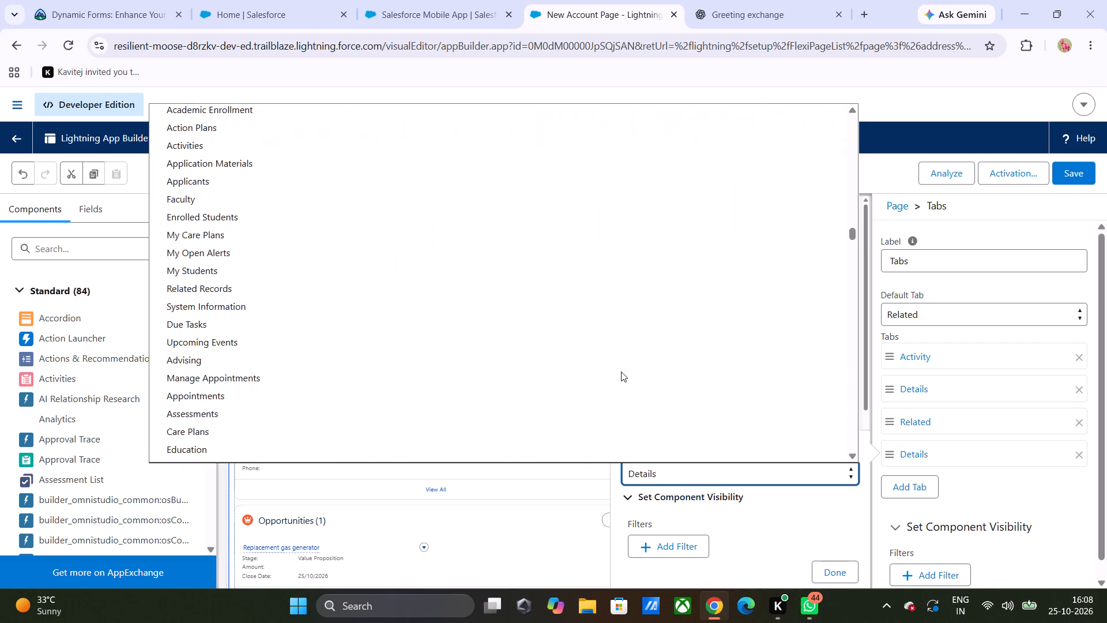
{"action": "scroll", "coordinate": [621, 371], "scroll_direction": "down", "scroll_amount": 2}
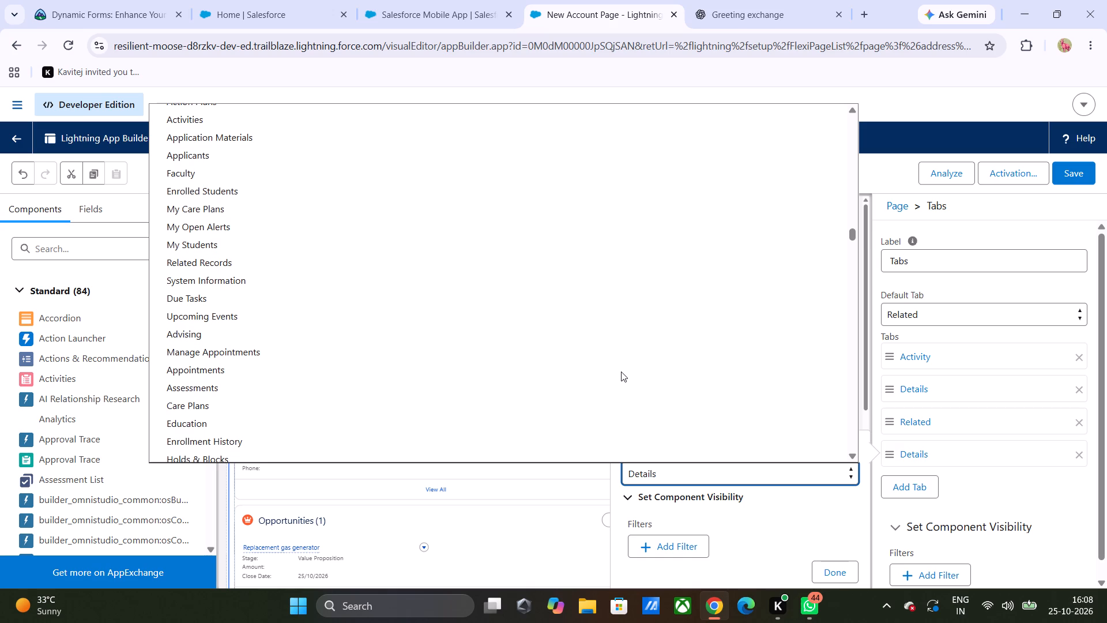
{"action": "scroll", "coordinate": [621, 371], "scroll_direction": "down", "scroll_amount": 3}
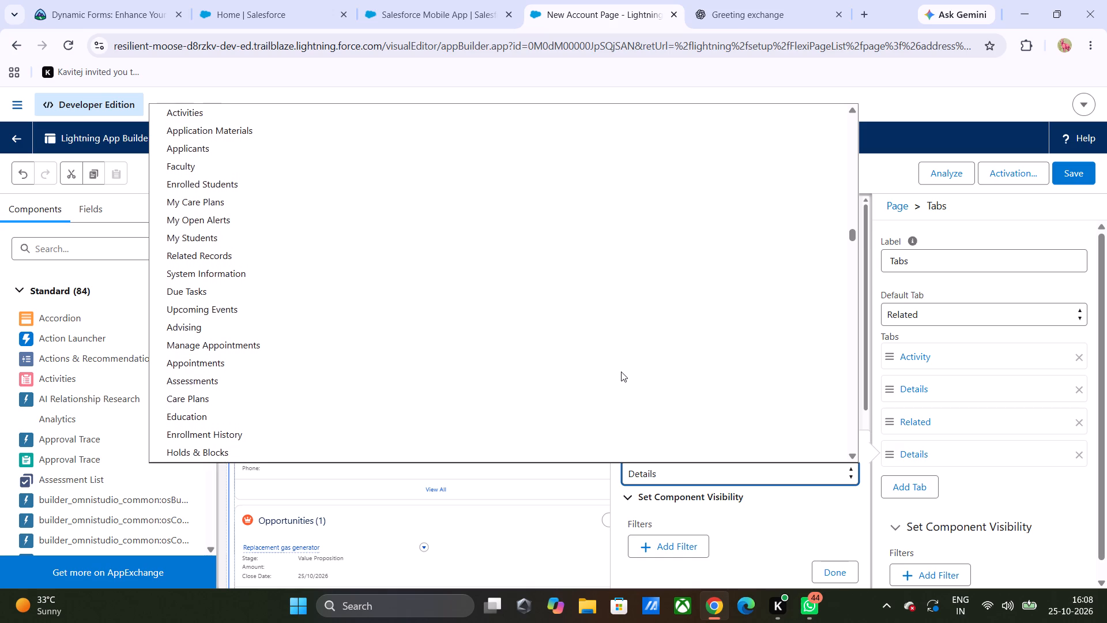
{"action": "scroll", "coordinate": [621, 371], "scroll_direction": "down", "scroll_amount": 2}
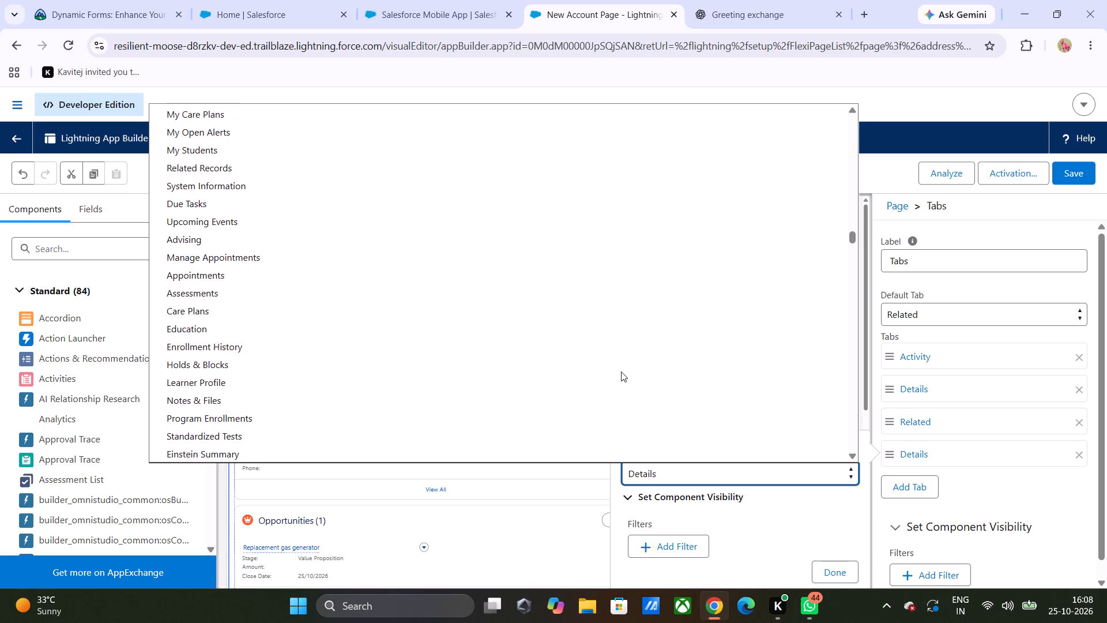
{"action": "scroll", "coordinate": [621, 371], "scroll_direction": "down", "scroll_amount": 4}
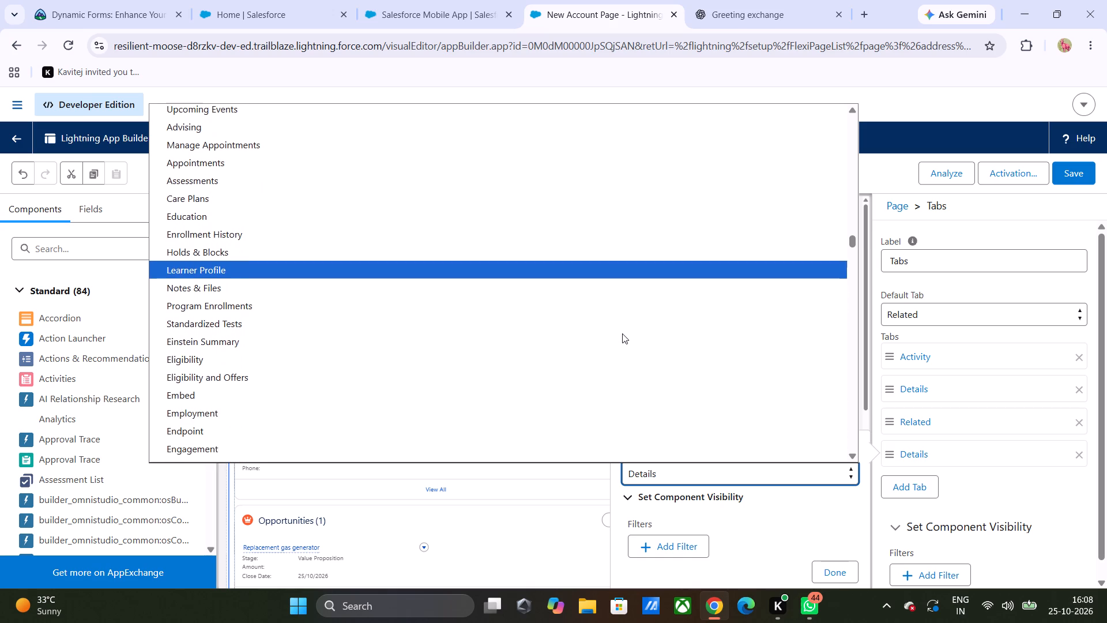
{"action": "scroll", "coordinate": [622, 333], "scroll_direction": "down", "scroll_amount": 2}
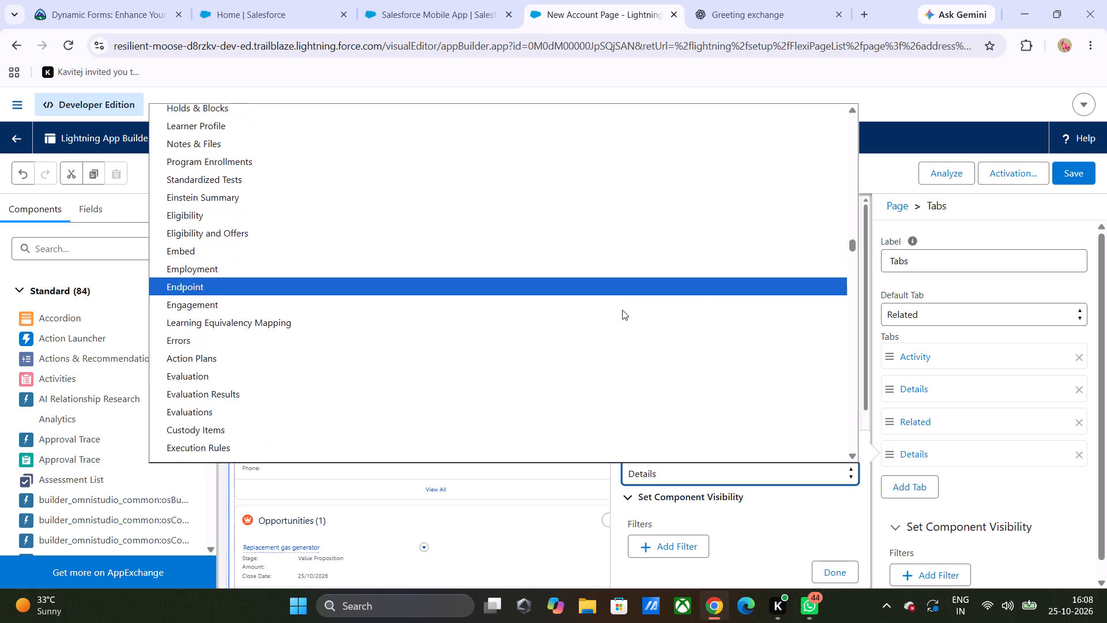
Continue searching the fourth tab's Tab Label options for More Information, from the Executive Summary entry down through the Invoices and Knowledge entries.
{"action": "scroll", "coordinate": [622, 310], "scroll_direction": "down", "scroll_amount": 3}
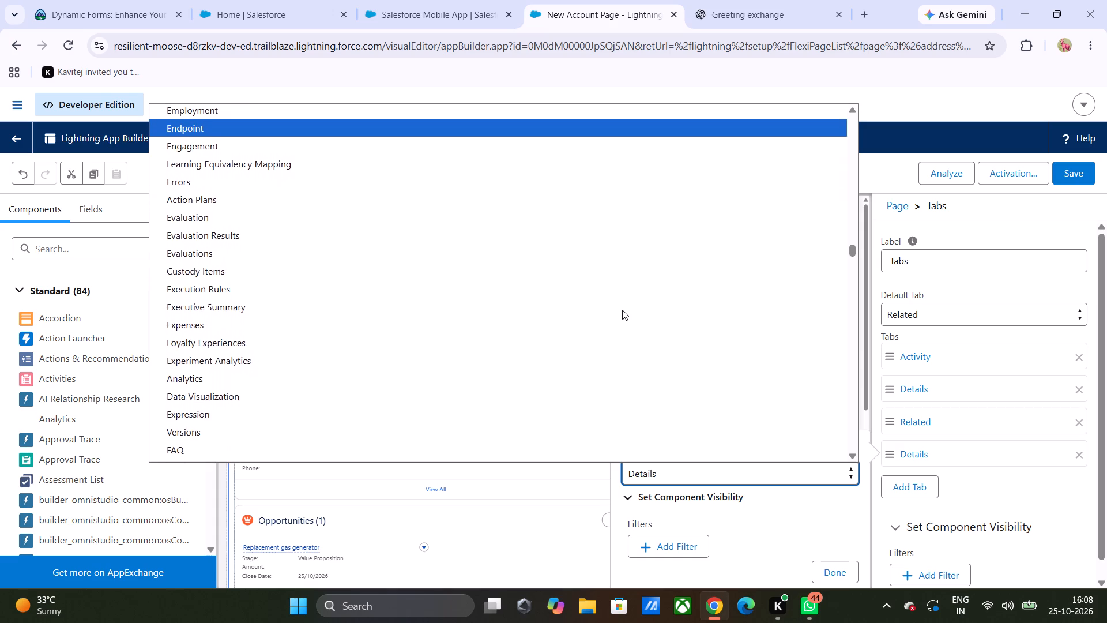
{"action": "scroll", "coordinate": [622, 310], "scroll_direction": "down", "scroll_amount": 4}
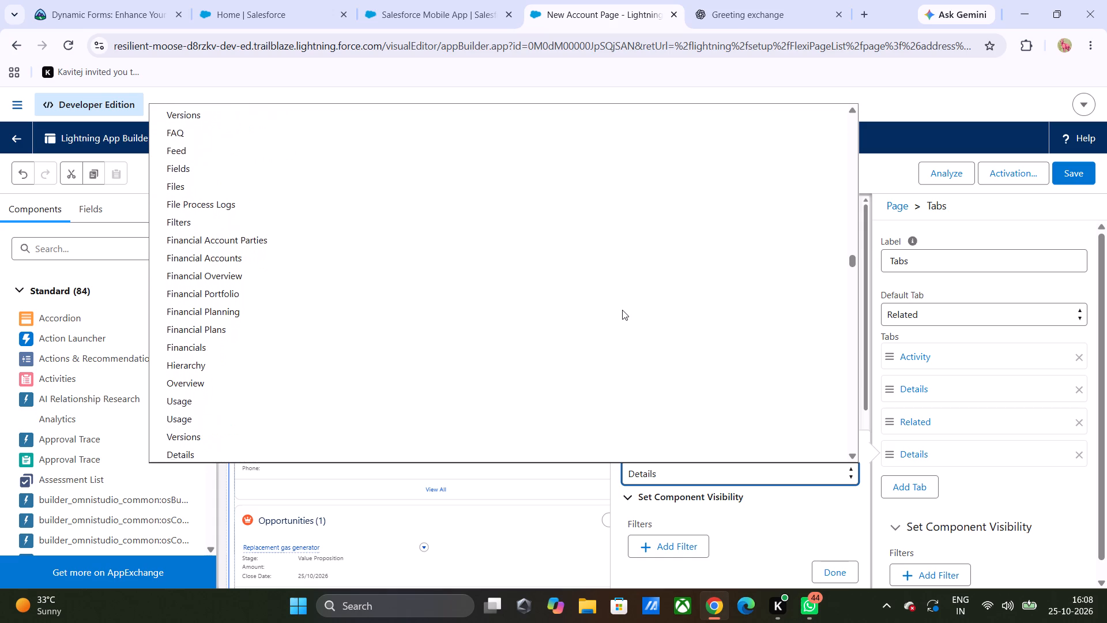
{"action": "scroll", "coordinate": [622, 310], "scroll_direction": "down", "scroll_amount": 1}
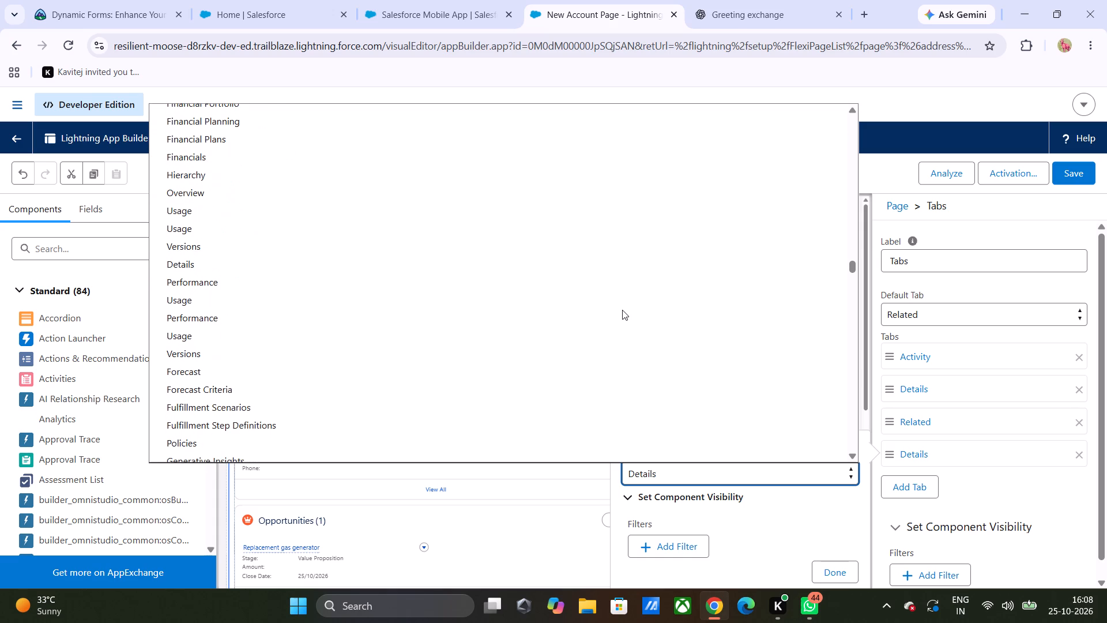
{"action": "scroll", "coordinate": [622, 310], "scroll_direction": "down", "scroll_amount": 4}
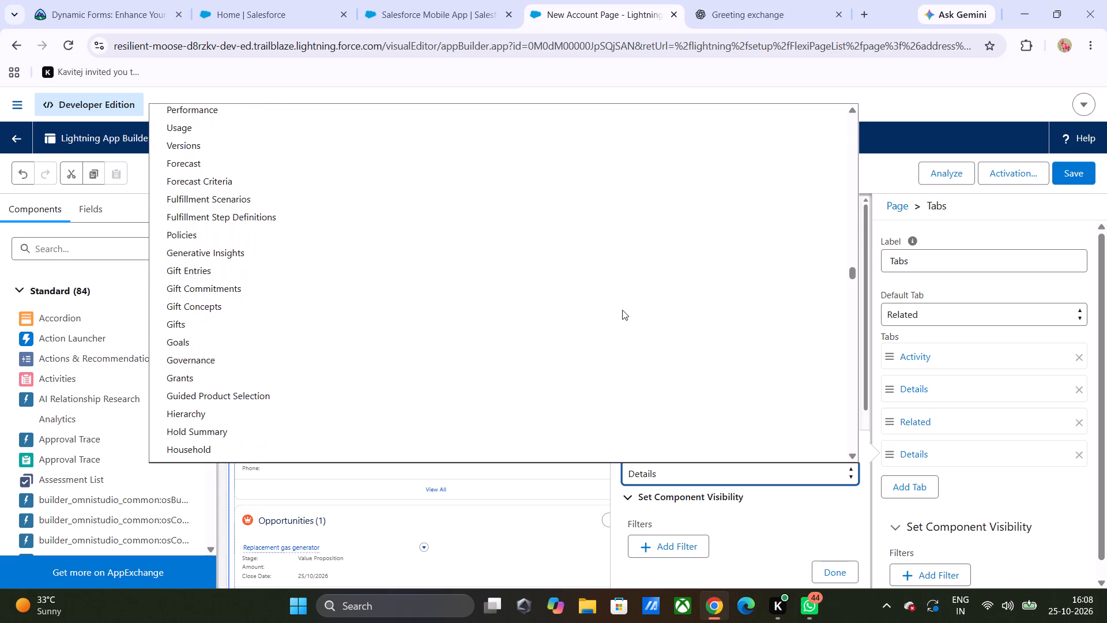
{"action": "scroll", "coordinate": [622, 310], "scroll_direction": "down", "scroll_amount": 3}
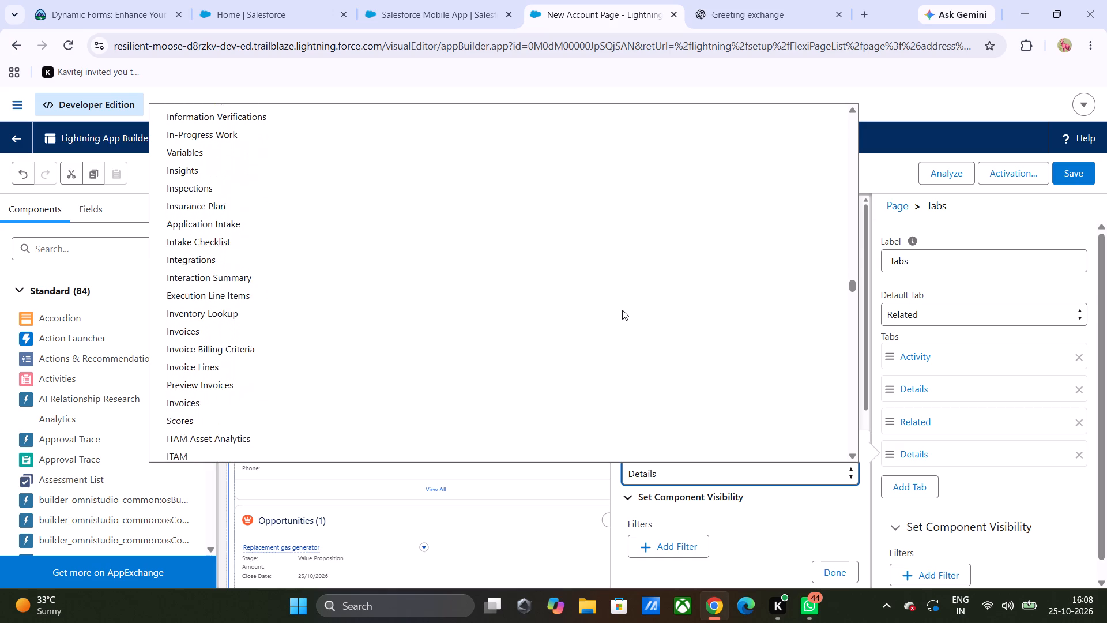
{"action": "scroll", "coordinate": [622, 310], "scroll_direction": "down", "scroll_amount": 5}
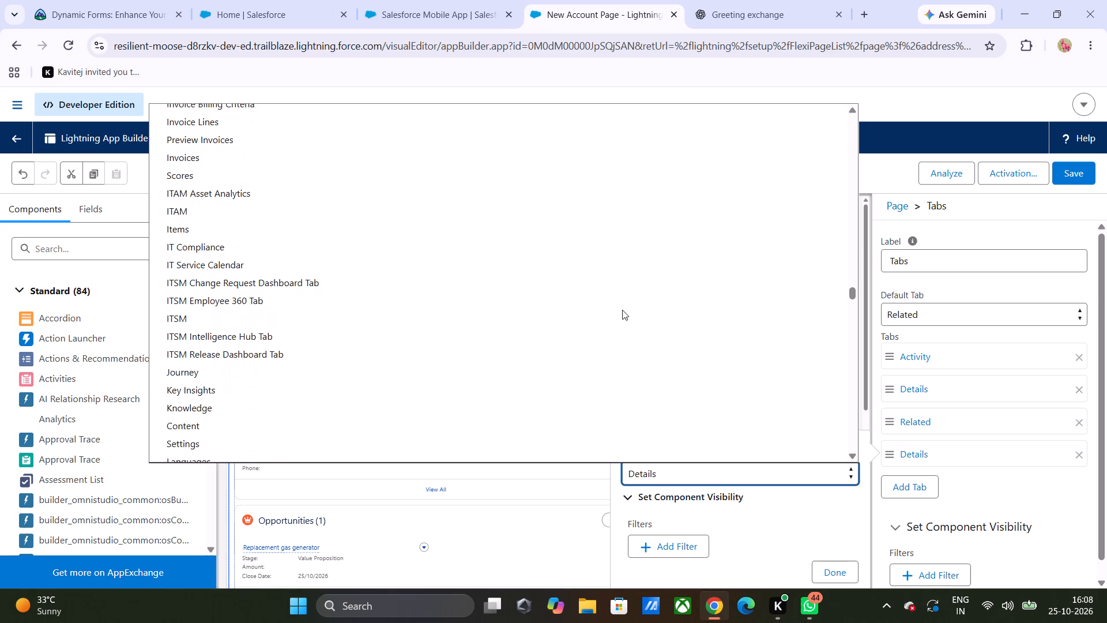
Continue searching the fourth tab's Tab Label options for More Information, from the Languages entry down through the Marketing Content and Meeting Digest entries.
{"action": "scroll", "coordinate": [622, 310], "scroll_direction": "down", "scroll_amount": 3}
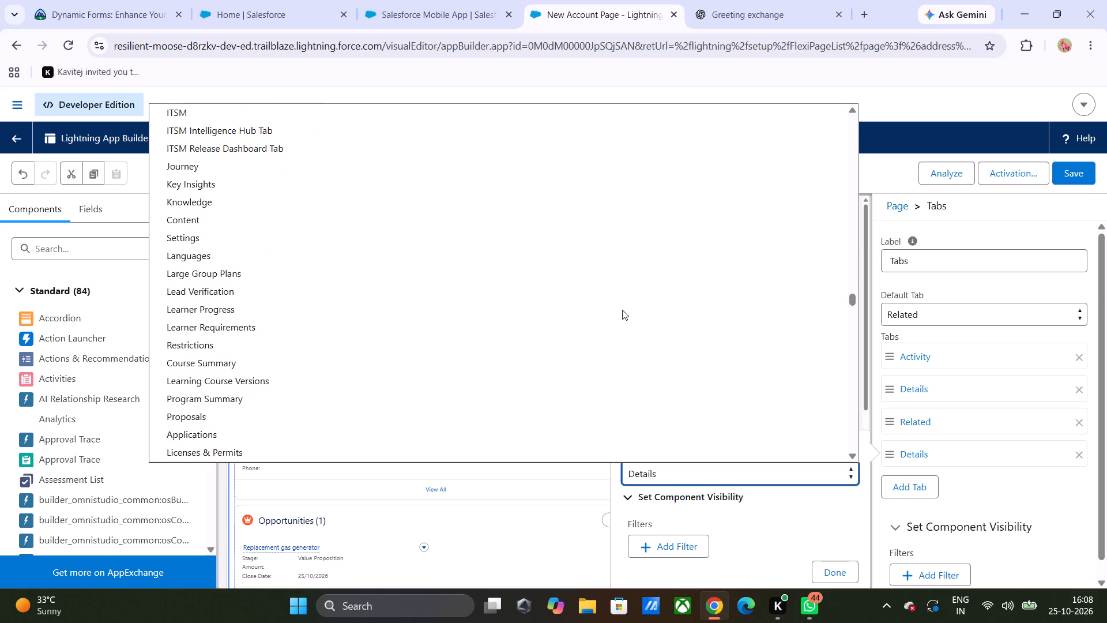
{"action": "scroll", "coordinate": [622, 310], "scroll_direction": "down", "scroll_amount": 5}
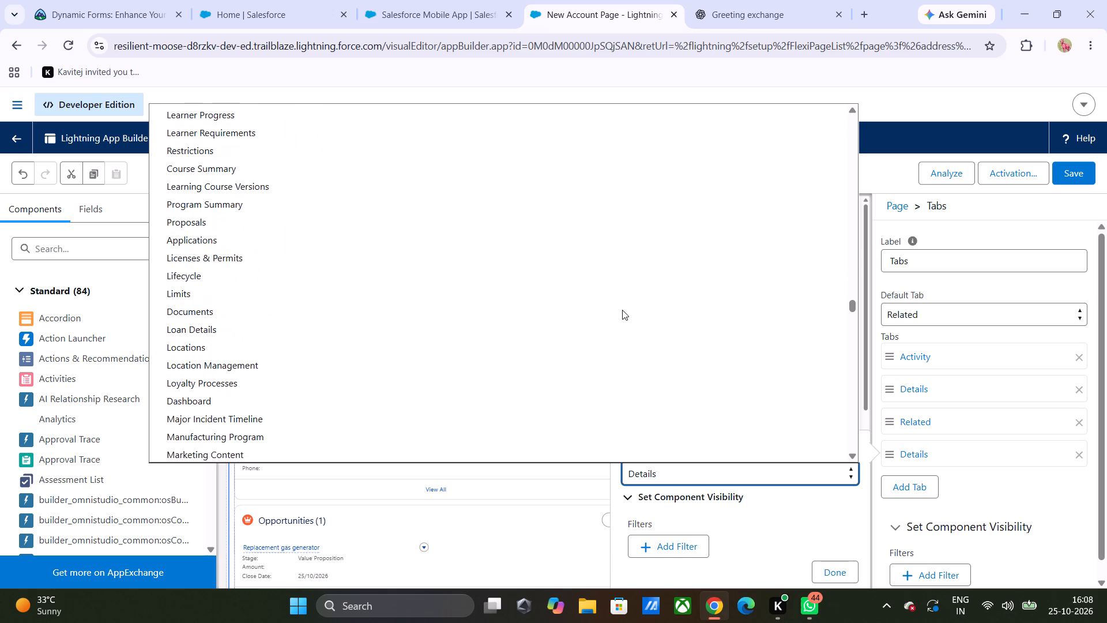
{"action": "scroll", "coordinate": [622, 310], "scroll_direction": "down", "scroll_amount": 1}
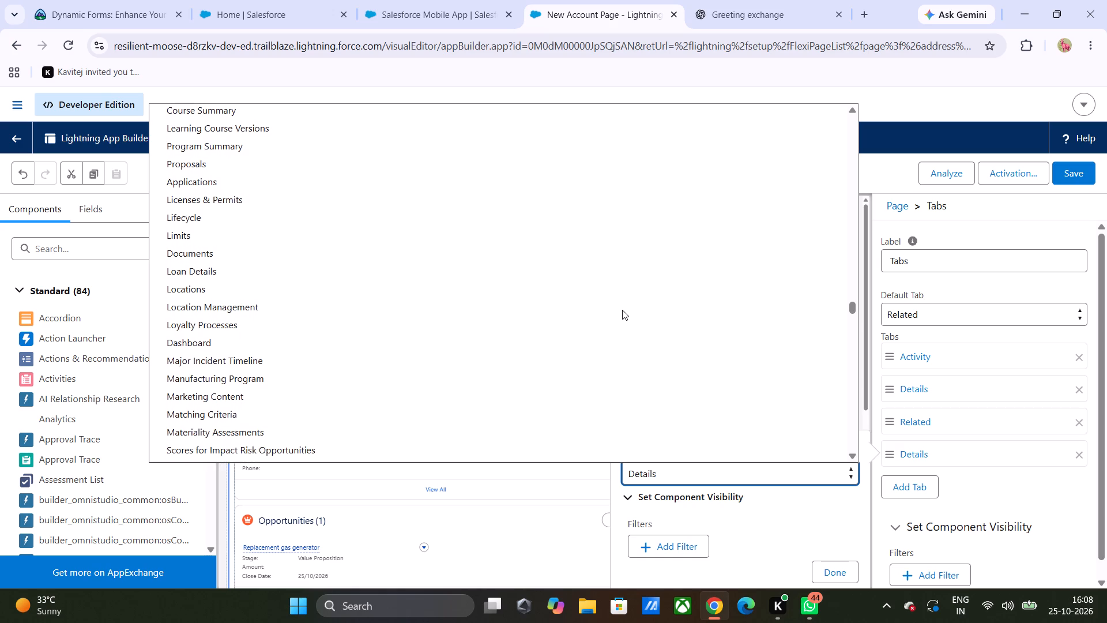
{"action": "scroll", "coordinate": [622, 310], "scroll_direction": "down", "scroll_amount": 2}
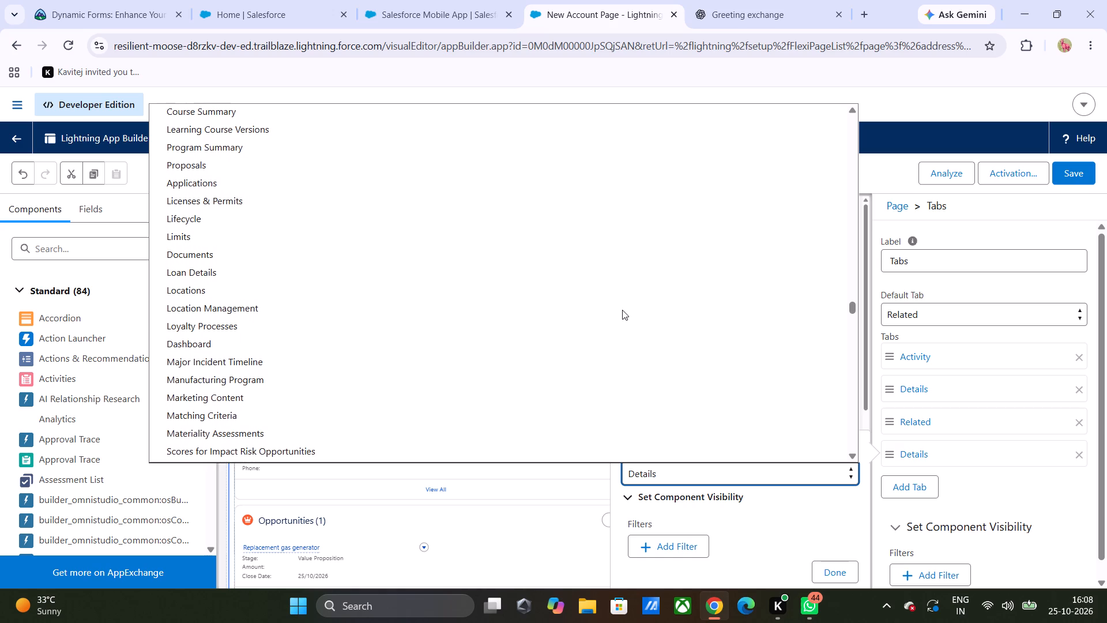
{"action": "scroll", "coordinate": [622, 310], "scroll_direction": "down", "scroll_amount": 1}
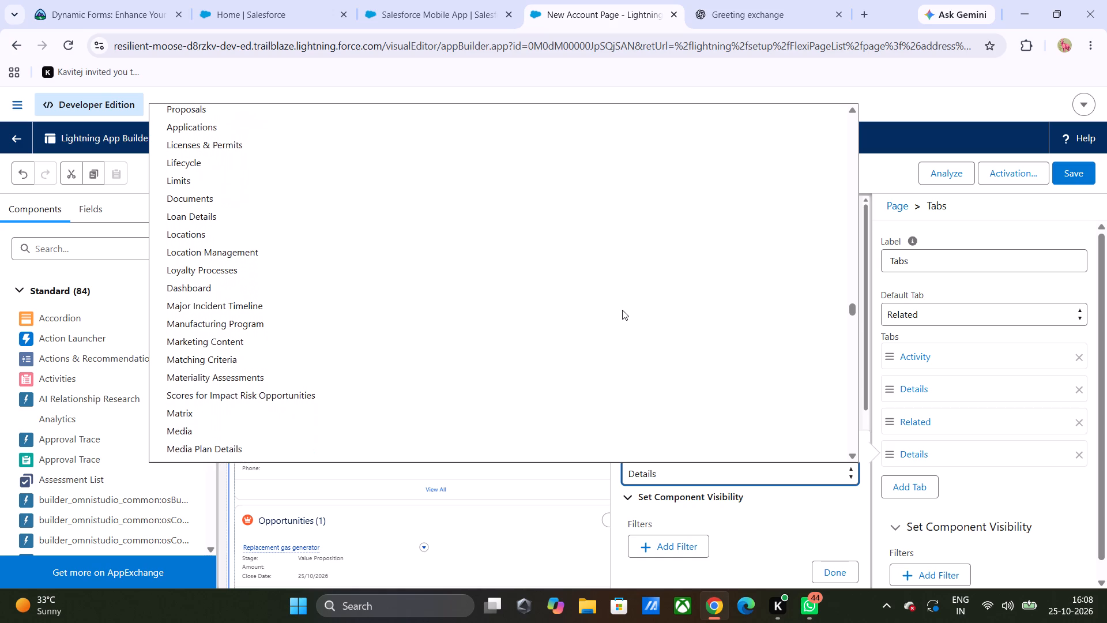
{"action": "scroll", "coordinate": [622, 310], "scroll_direction": "down", "scroll_amount": 2}
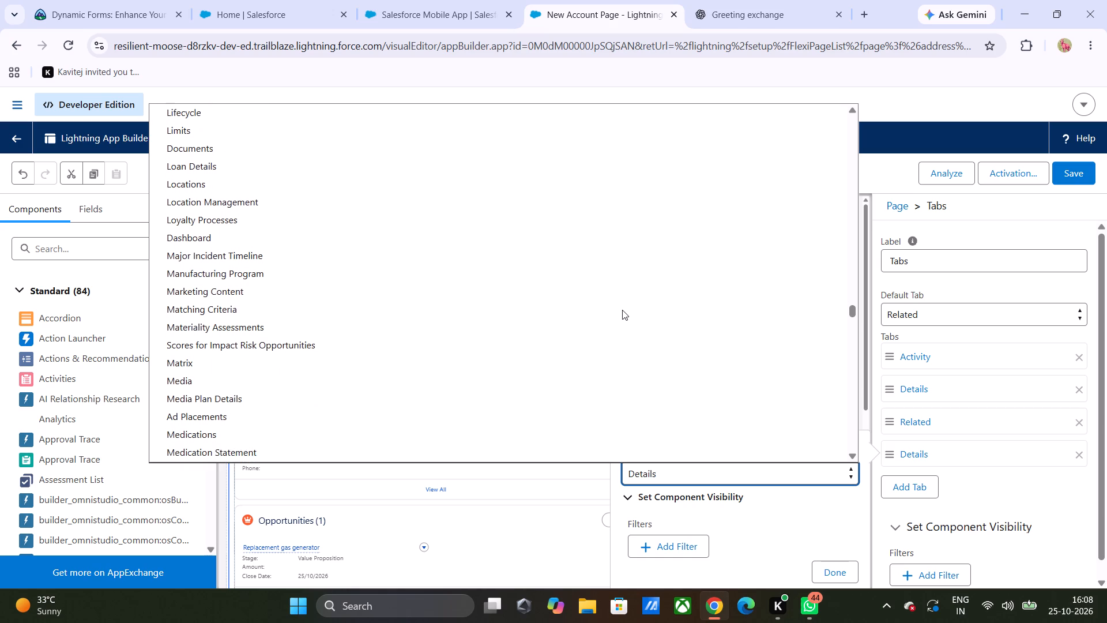
{"action": "scroll", "coordinate": [622, 310], "scroll_direction": "down", "scroll_amount": 2}
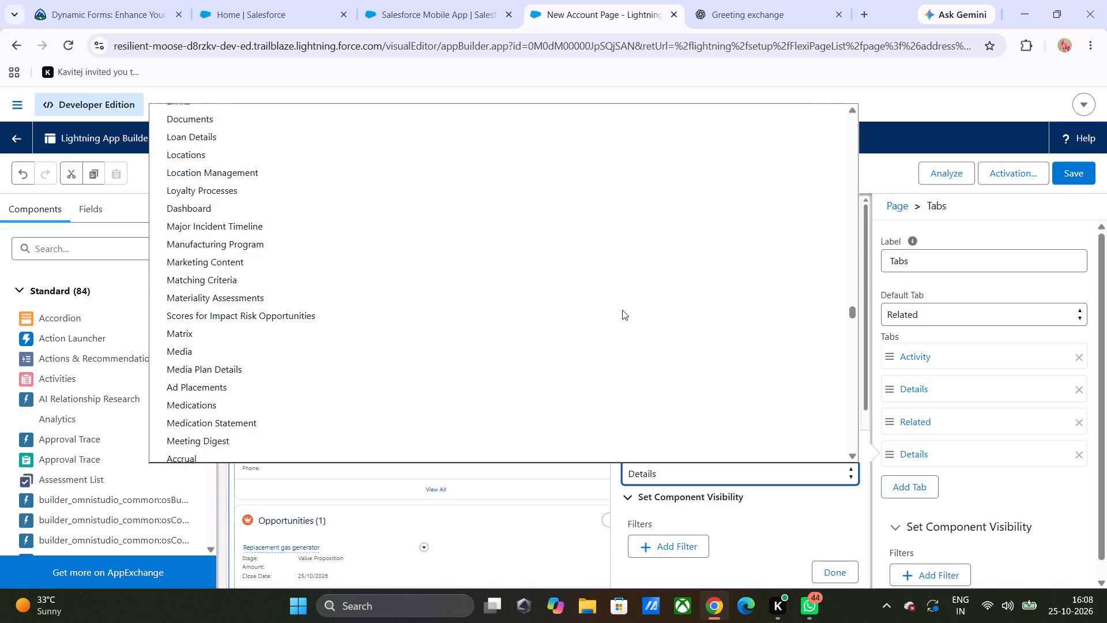
Continue searching the fourth tab's Tab Label options for More Information, from the Meeting Digest entry down through the Cash Flow Summary and Approvals entries.
{"action": "scroll", "coordinate": [622, 310], "scroll_direction": "down", "scroll_amount": 1}
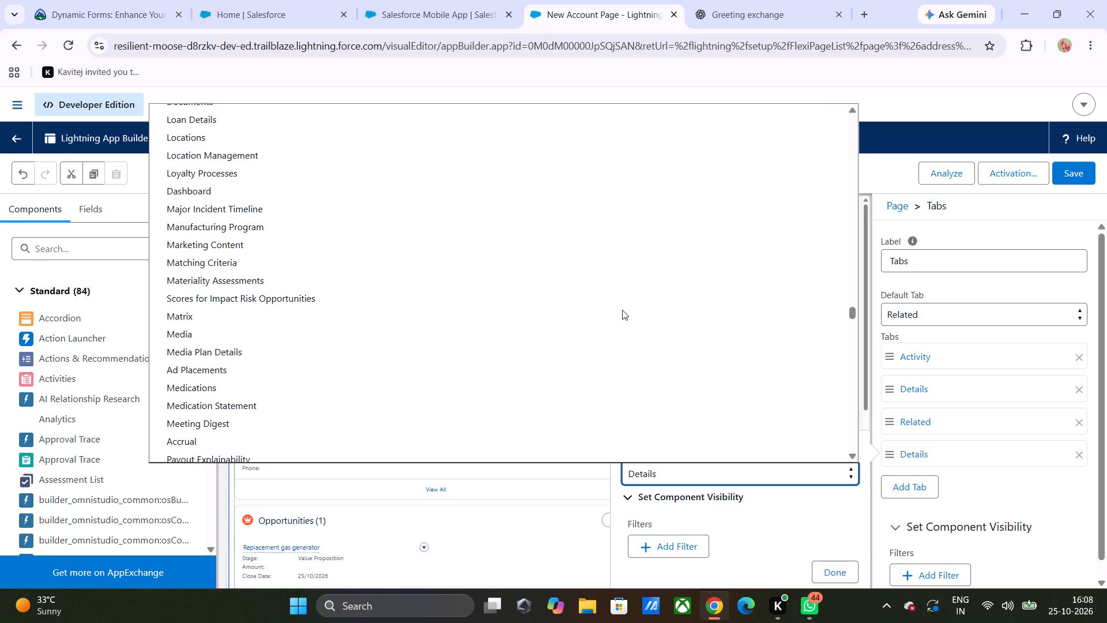
{"action": "scroll", "coordinate": [622, 310], "scroll_direction": "down", "scroll_amount": 2}
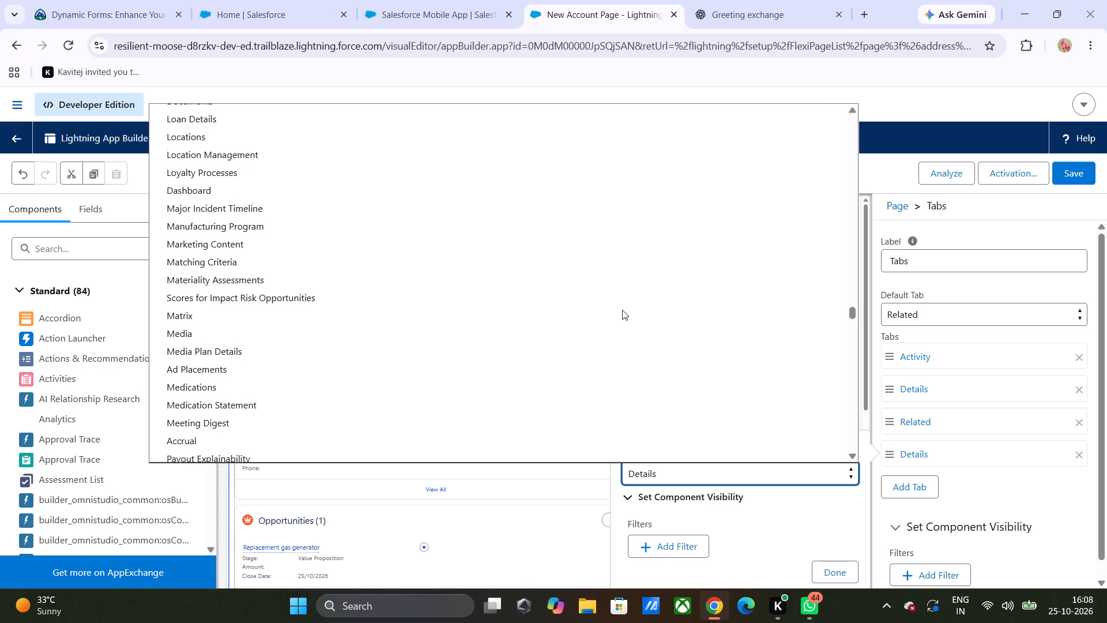
{"action": "scroll", "coordinate": [622, 310], "scroll_direction": "down", "scroll_amount": 4}
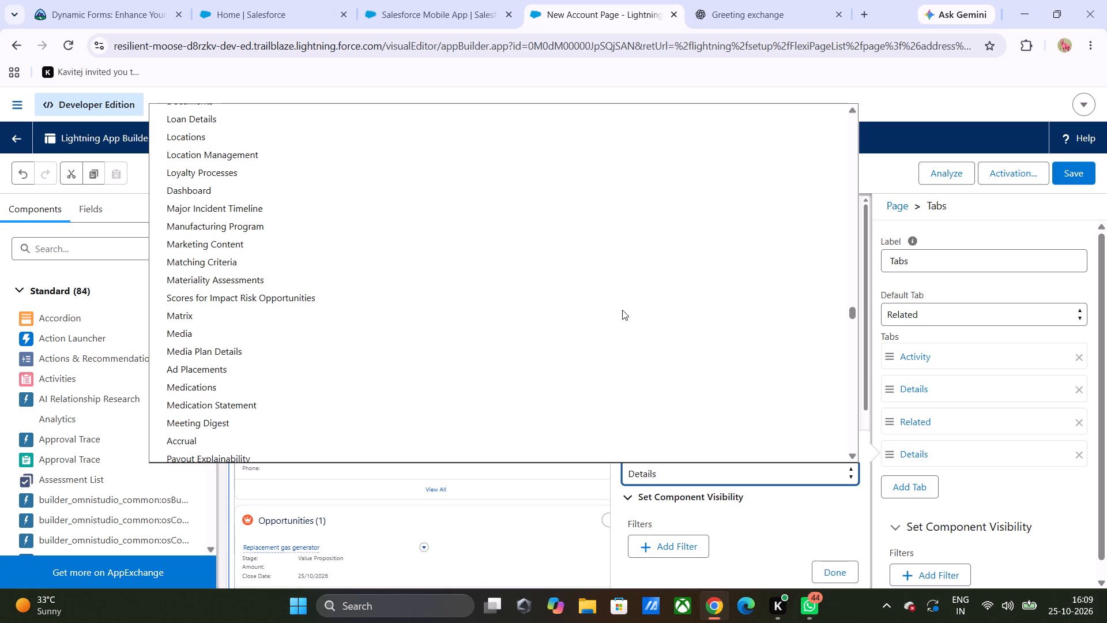
{"action": "scroll", "coordinate": [622, 310], "scroll_direction": "down", "scroll_amount": 2}
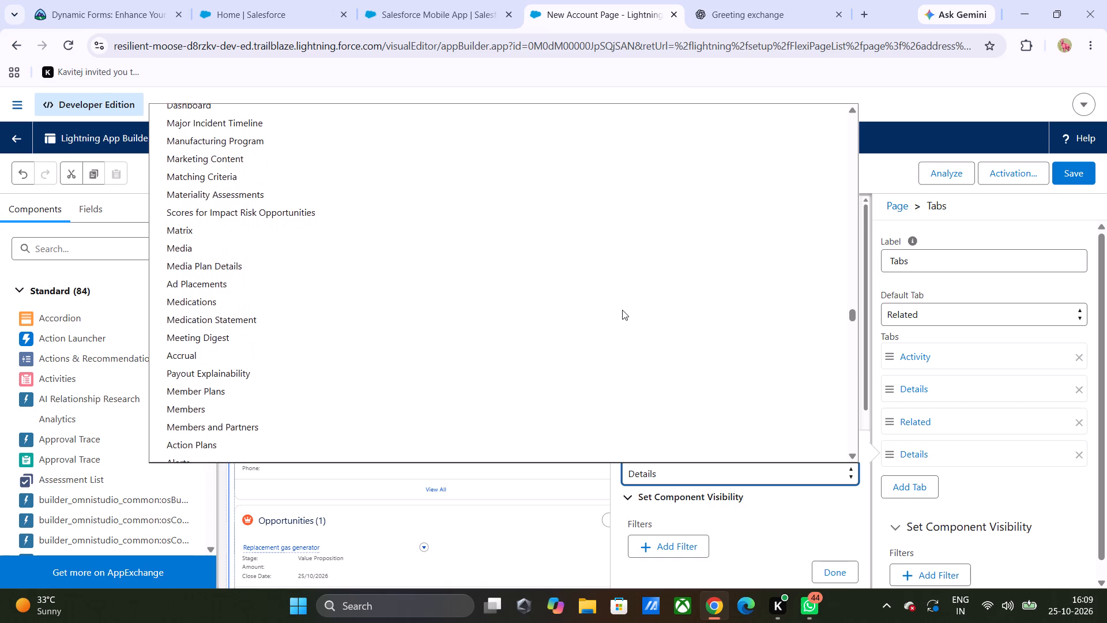
{"action": "scroll", "coordinate": [622, 310], "scroll_direction": "down", "scroll_amount": 3}
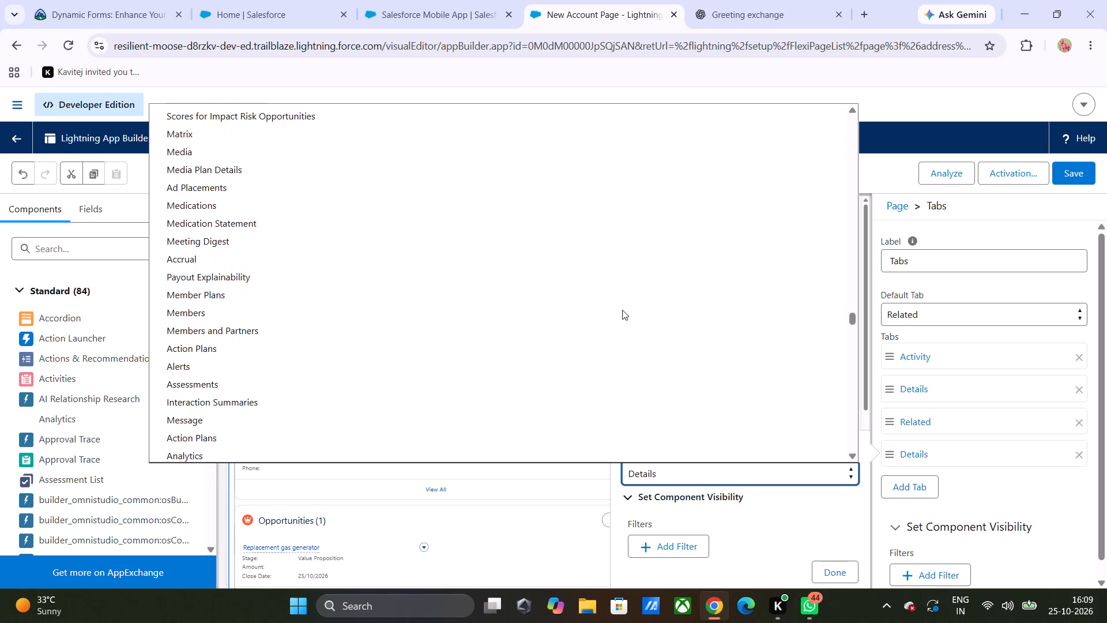
{"action": "scroll", "coordinate": [622, 310], "scroll_direction": "down", "scroll_amount": 2}
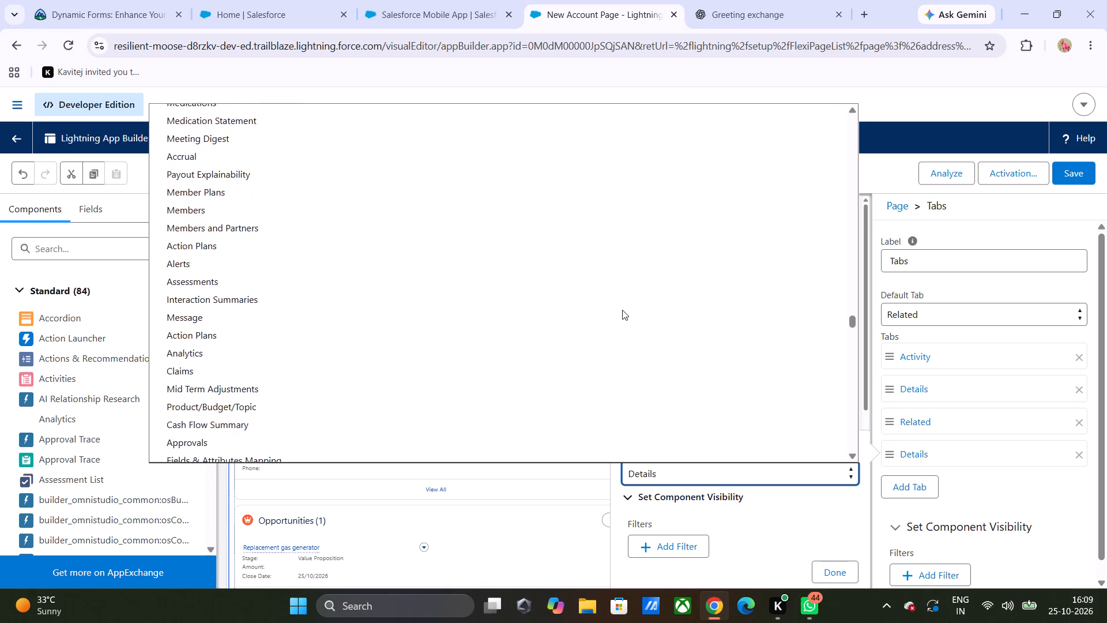
{"action": "scroll", "coordinate": [622, 310], "scroll_direction": "down", "scroll_amount": 1}
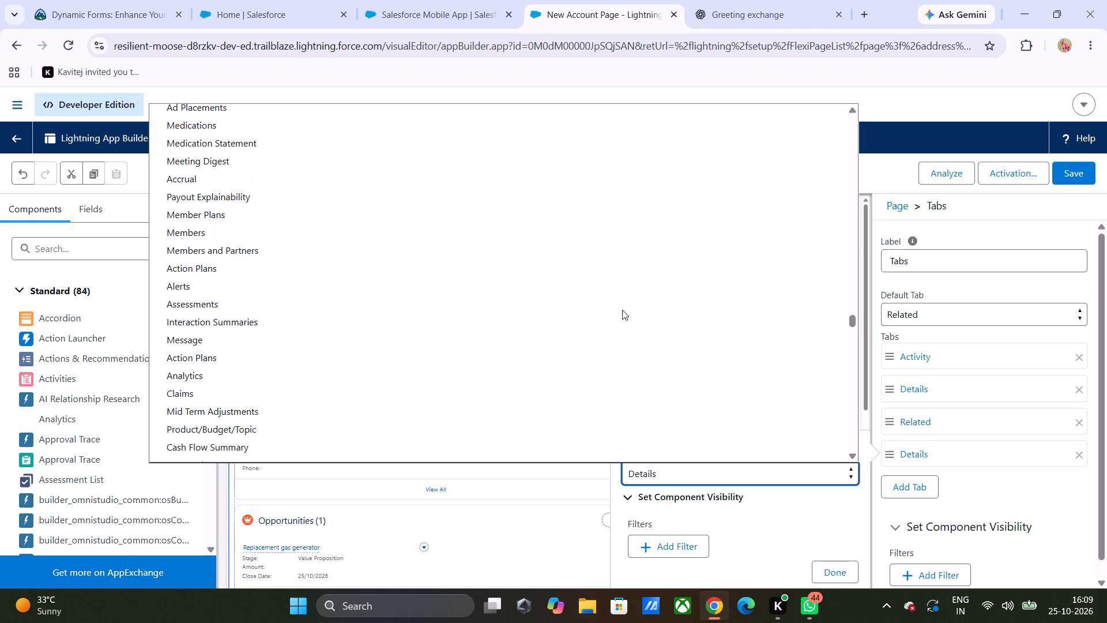
Search back up the fourth tab's Tab Label options for More Information, from the Mid Term Adjustments entry to the Clinical Service Request entry.
{"action": "scroll", "coordinate": [622, 310], "scroll_direction": "up", "scroll_amount": 1}
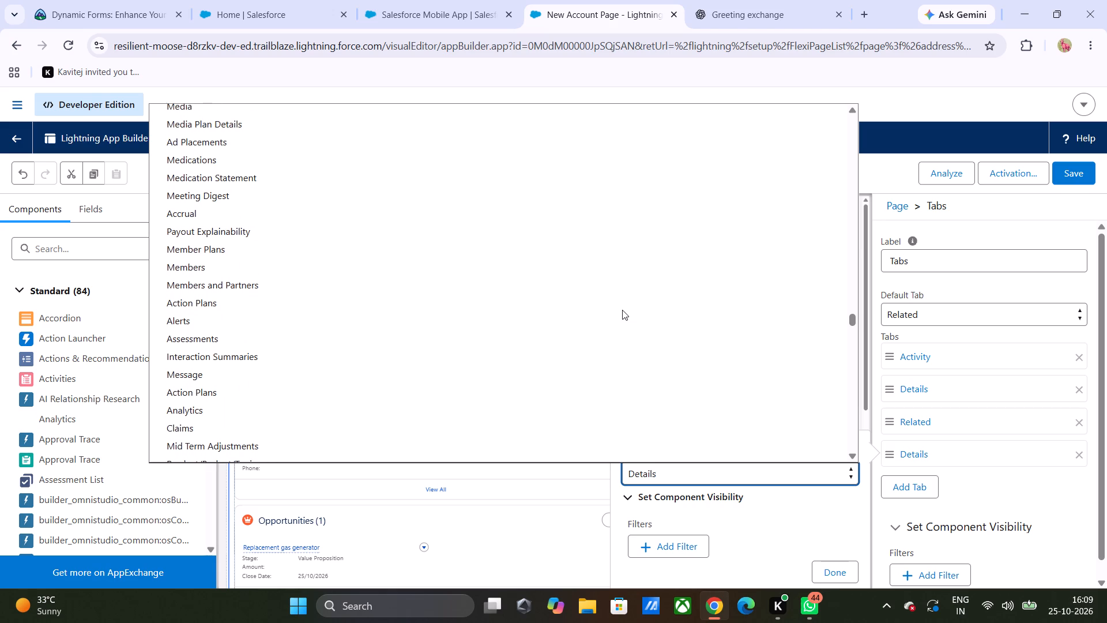
{"action": "scroll", "coordinate": [622, 310], "scroll_direction": "up", "scroll_amount": 2}
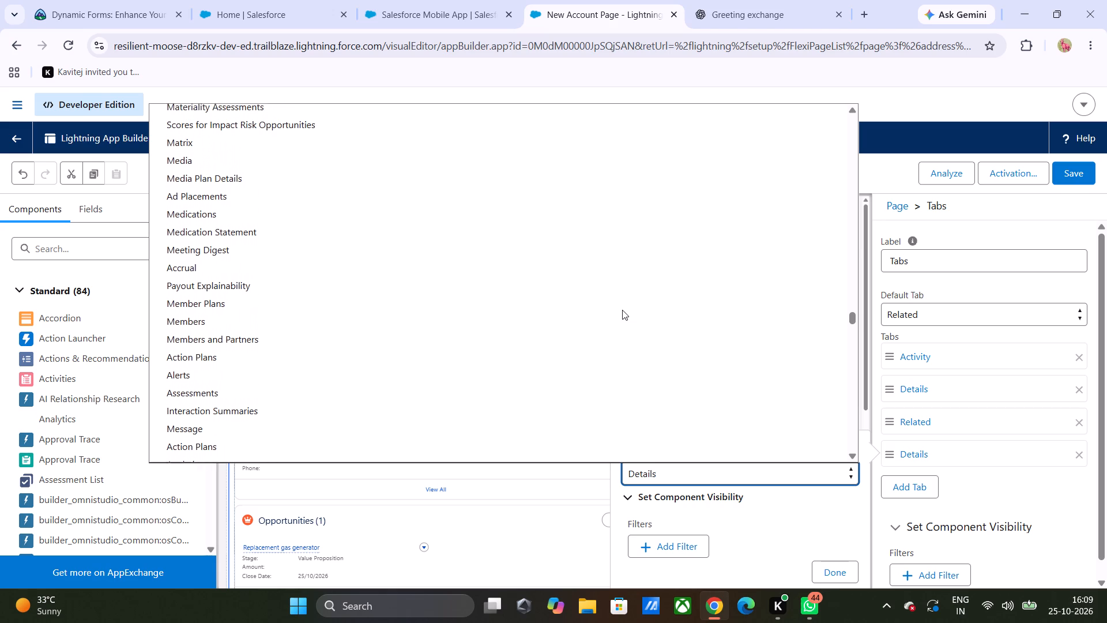
{"action": "scroll", "coordinate": [622, 310], "scroll_direction": "up", "scroll_amount": 1}
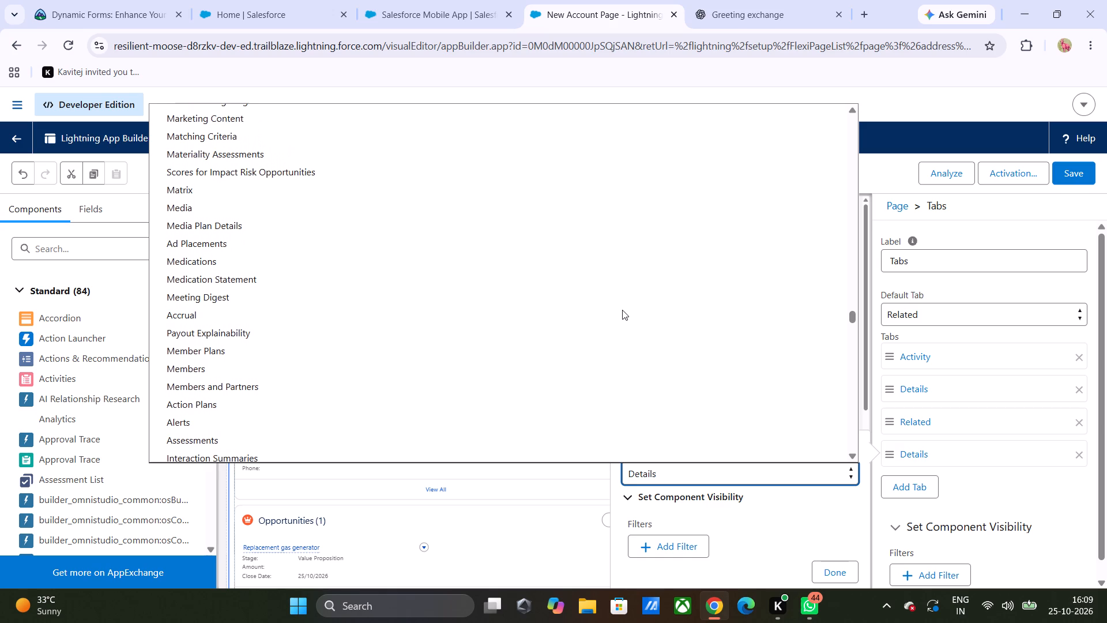
{"action": "scroll", "coordinate": [622, 310], "scroll_direction": "up", "scroll_amount": 1}
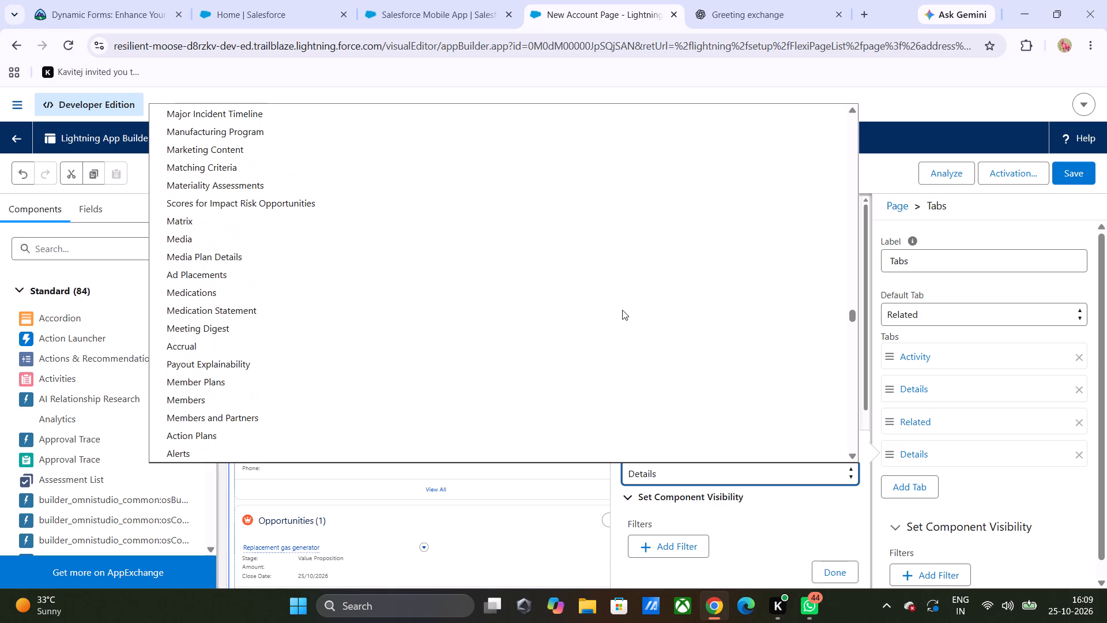
{"action": "scroll", "coordinate": [622, 310], "scroll_direction": "up", "scroll_amount": 2}
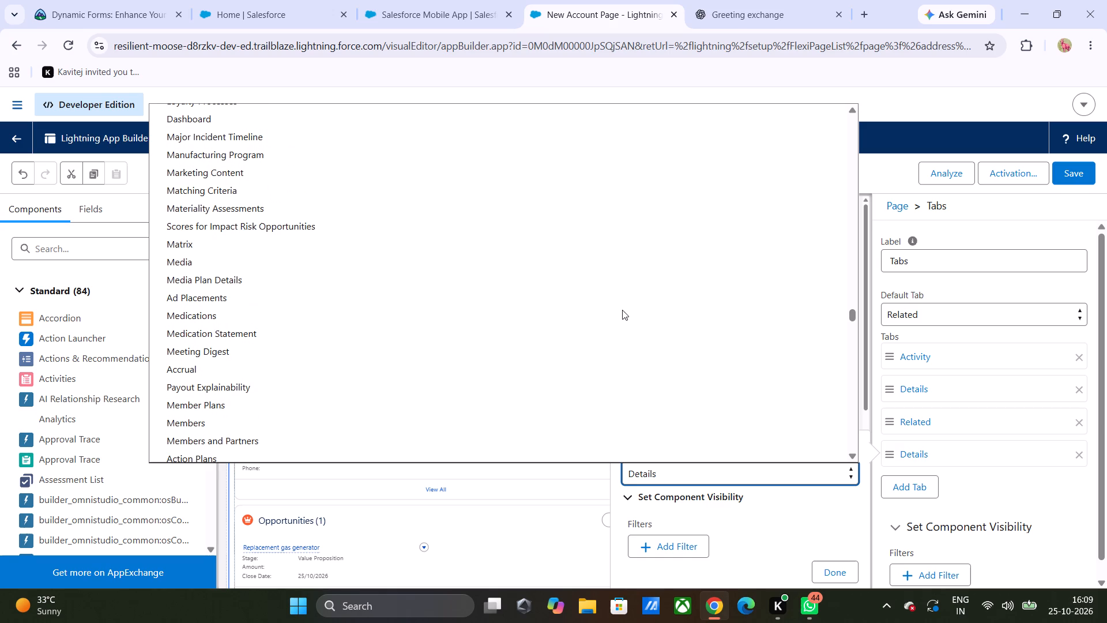
{"action": "scroll", "coordinate": [622, 310], "scroll_direction": "up", "scroll_amount": 4}
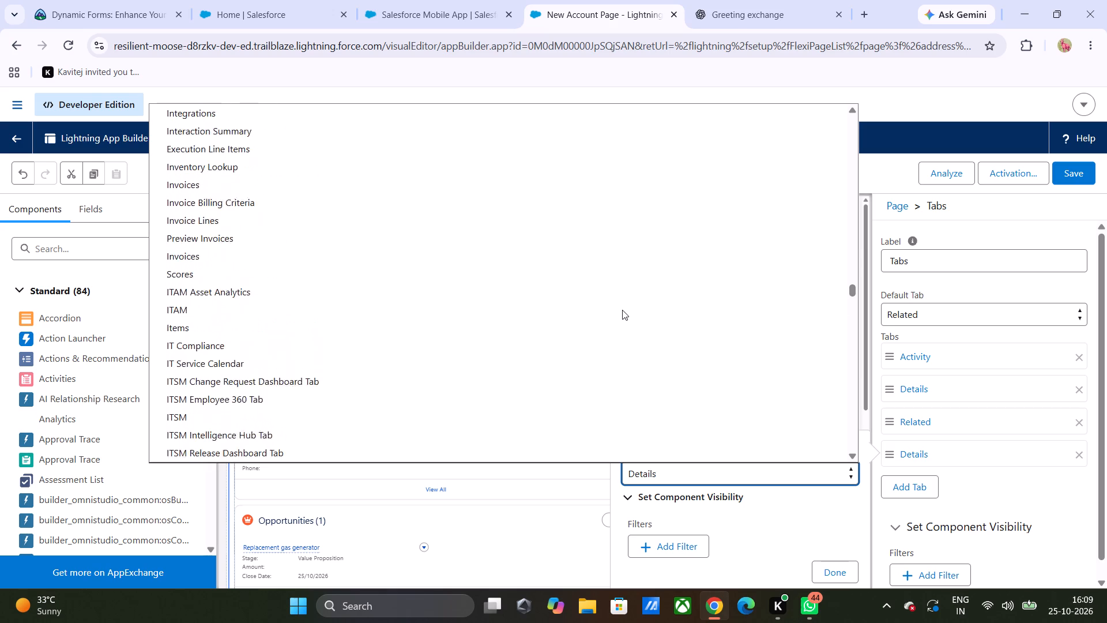
{"action": "scroll", "coordinate": [622, 310], "scroll_direction": "up", "scroll_amount": 2}
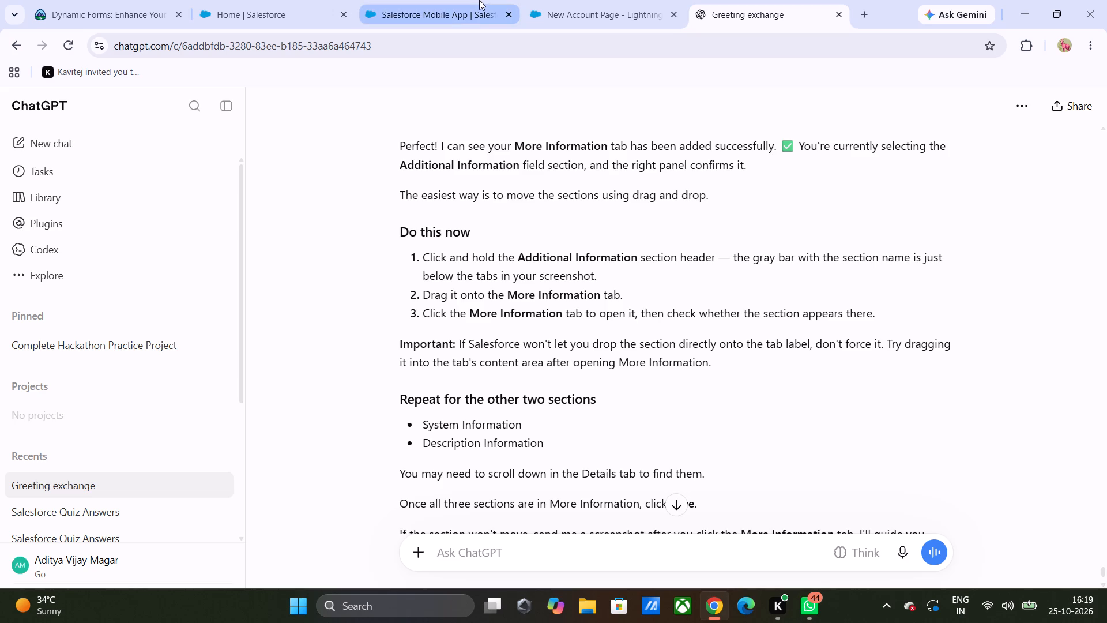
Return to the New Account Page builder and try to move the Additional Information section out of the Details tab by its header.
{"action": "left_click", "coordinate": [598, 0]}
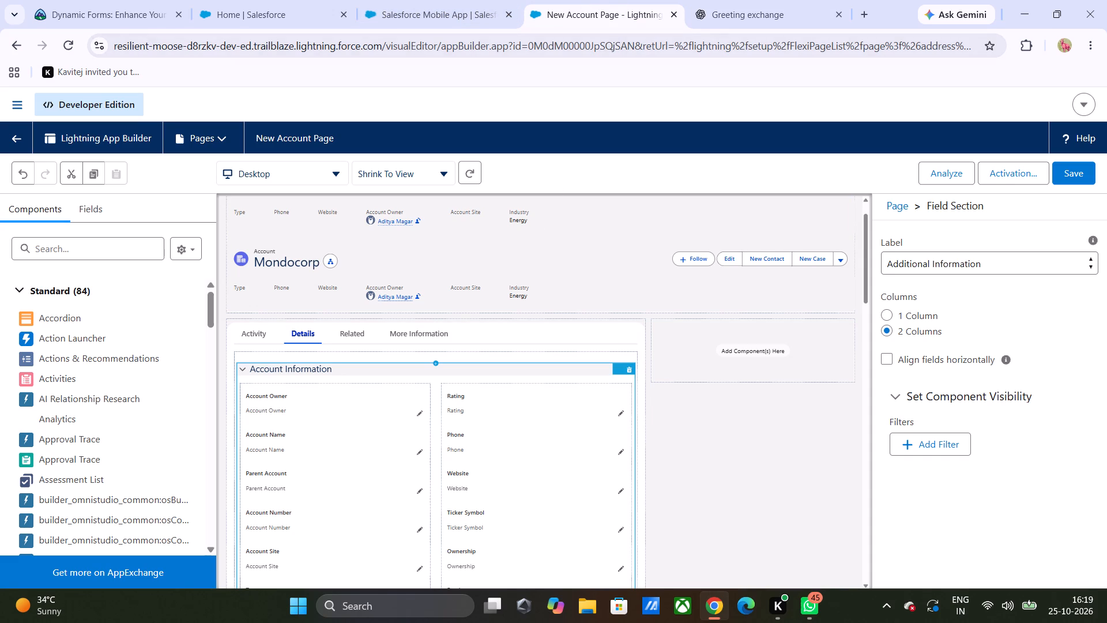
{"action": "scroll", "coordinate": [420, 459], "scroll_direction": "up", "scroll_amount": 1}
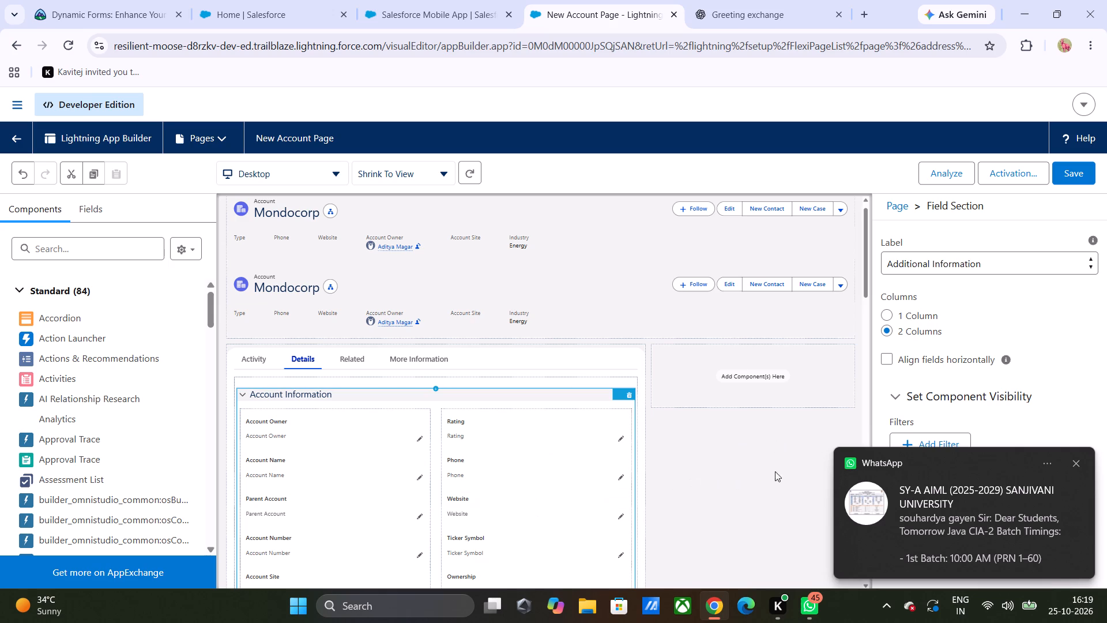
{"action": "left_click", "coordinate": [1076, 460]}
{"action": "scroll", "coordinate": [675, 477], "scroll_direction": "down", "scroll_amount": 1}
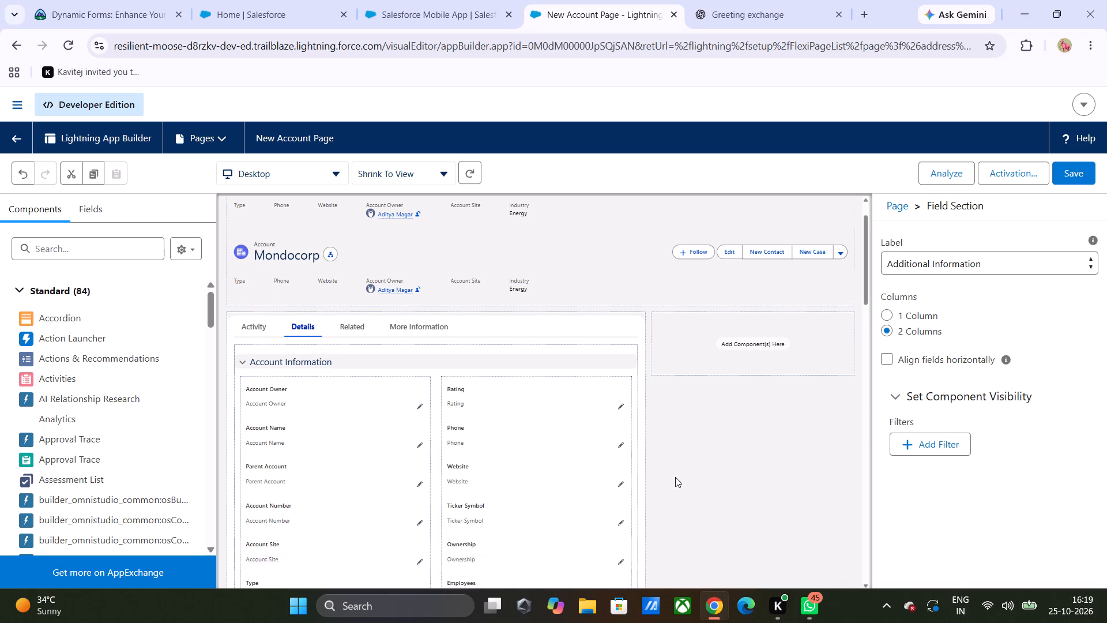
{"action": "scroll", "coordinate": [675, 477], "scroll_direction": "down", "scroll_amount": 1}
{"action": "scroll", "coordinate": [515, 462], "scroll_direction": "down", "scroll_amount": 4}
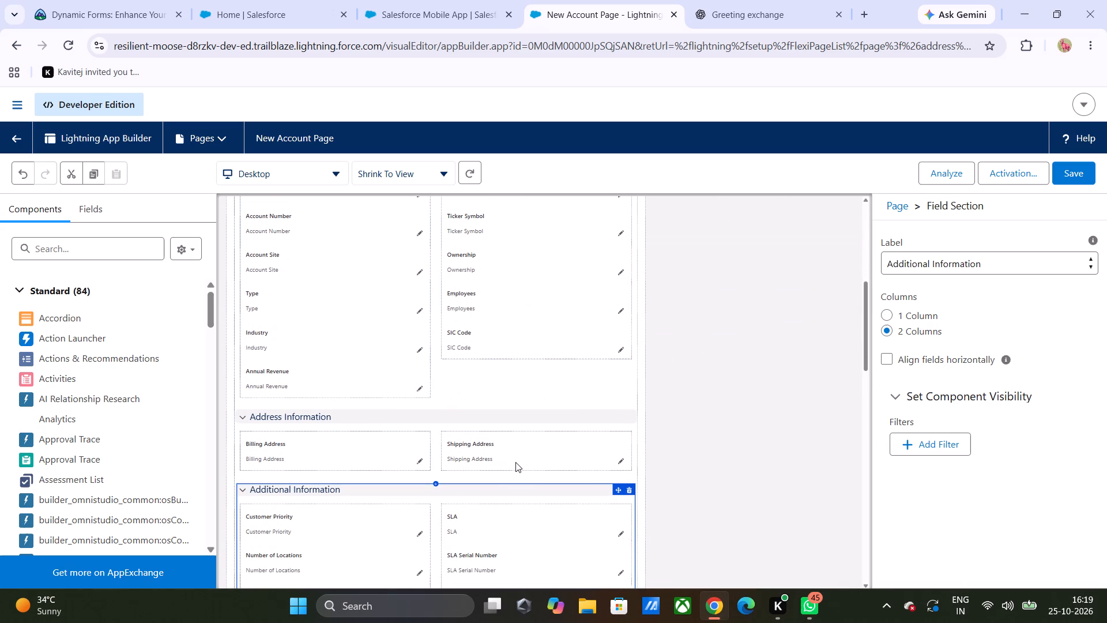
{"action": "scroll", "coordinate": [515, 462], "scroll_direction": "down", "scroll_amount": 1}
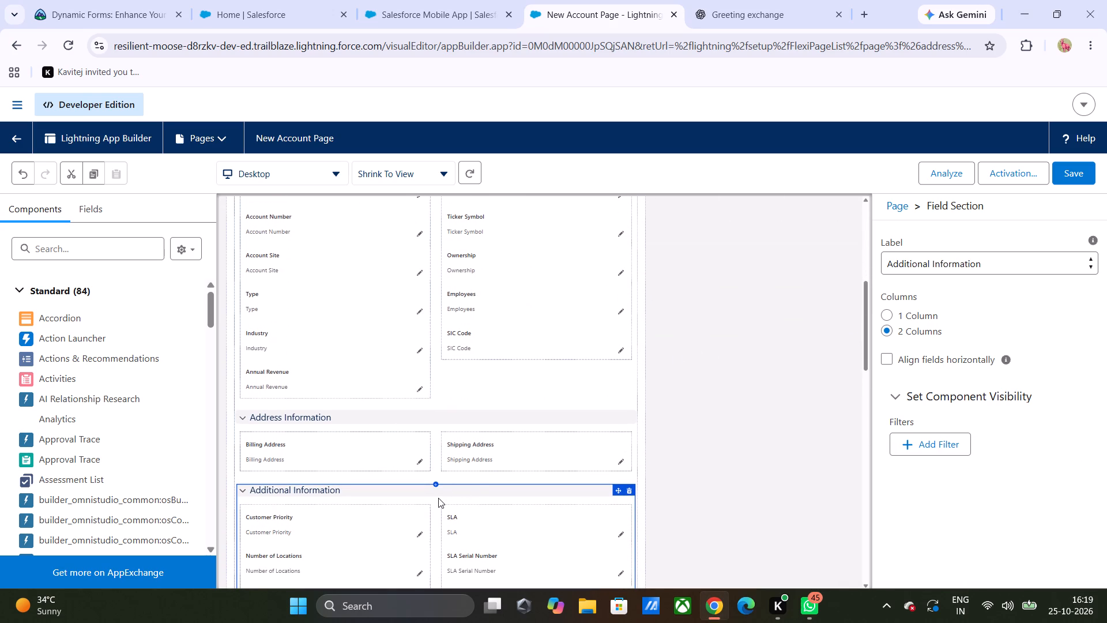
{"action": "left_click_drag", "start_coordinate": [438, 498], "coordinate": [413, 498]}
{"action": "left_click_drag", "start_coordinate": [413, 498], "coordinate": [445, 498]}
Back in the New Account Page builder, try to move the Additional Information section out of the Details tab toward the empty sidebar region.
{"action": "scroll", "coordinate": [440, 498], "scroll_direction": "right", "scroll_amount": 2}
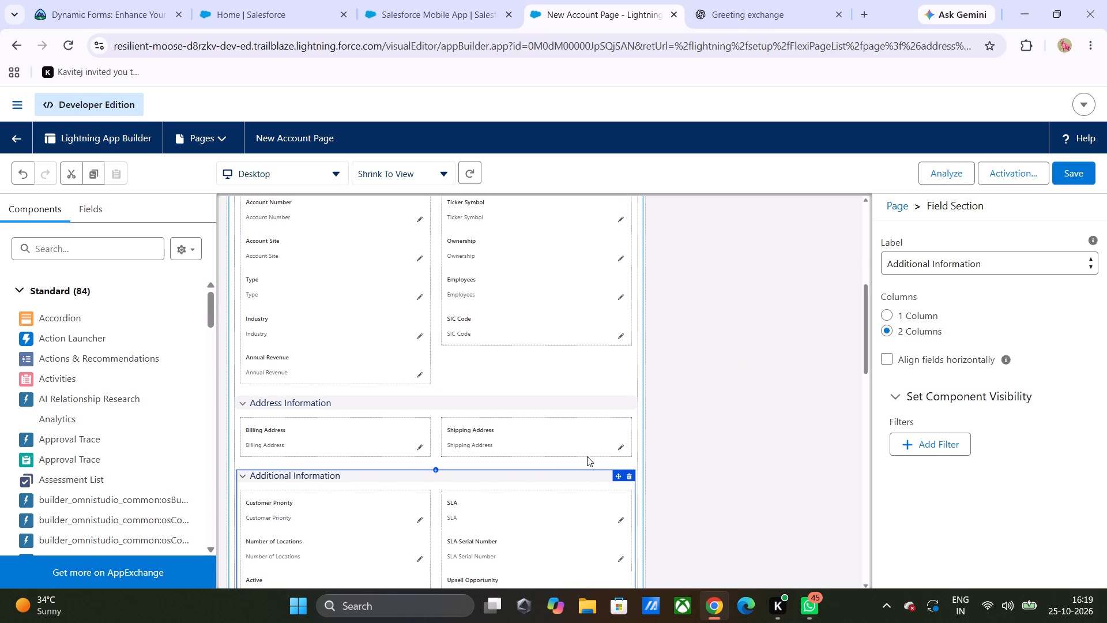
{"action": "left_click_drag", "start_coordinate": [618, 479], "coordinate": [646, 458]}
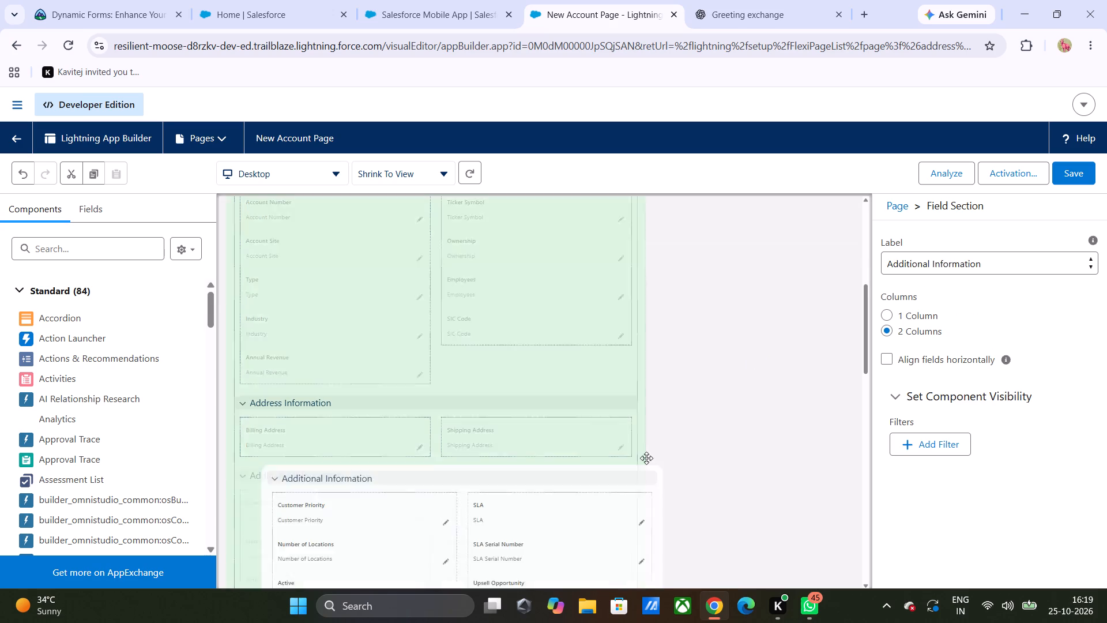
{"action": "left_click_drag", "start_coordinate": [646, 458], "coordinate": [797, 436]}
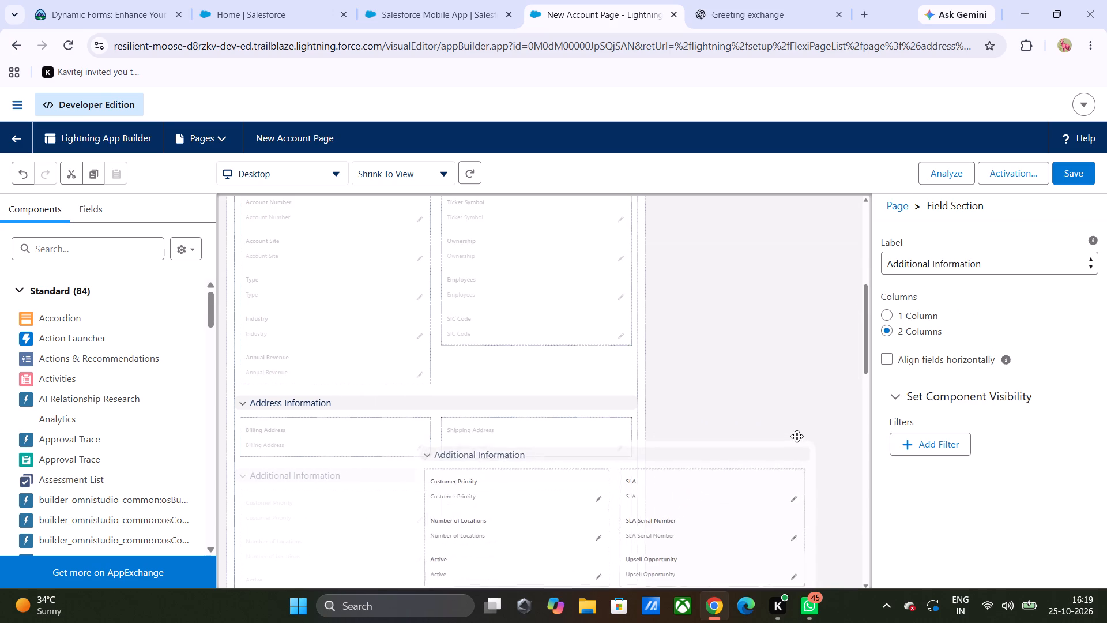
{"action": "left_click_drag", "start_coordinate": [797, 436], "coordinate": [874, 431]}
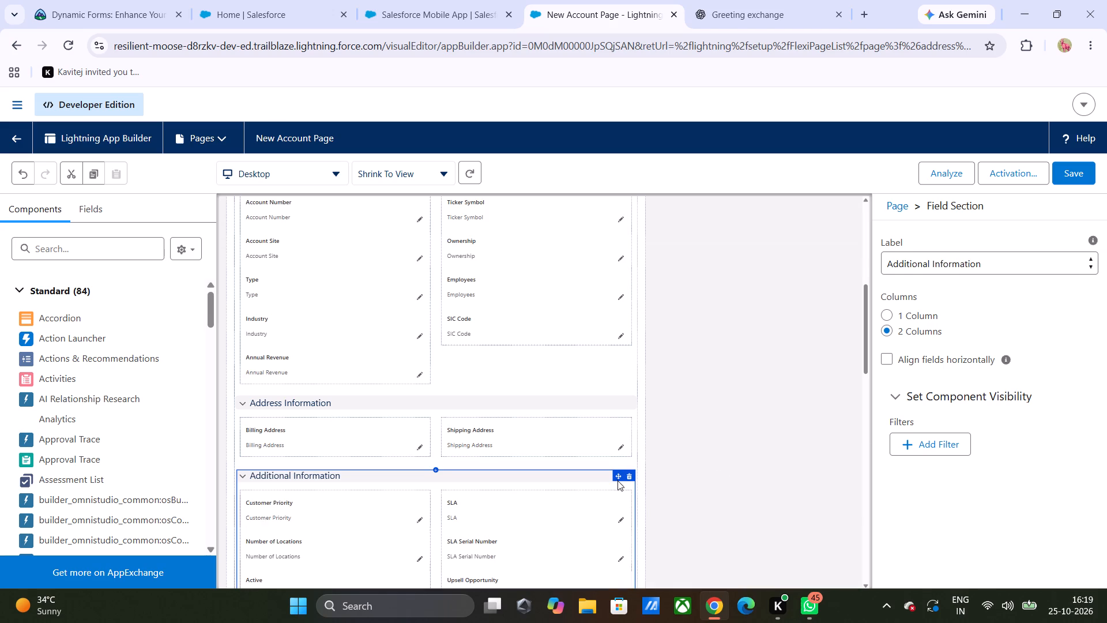
Move the Additional Information section out of the Details tab to directly above the tab set, with the More Information tab open.
{"action": "left_click_drag", "start_coordinate": [617, 477], "coordinate": [582, 360]}
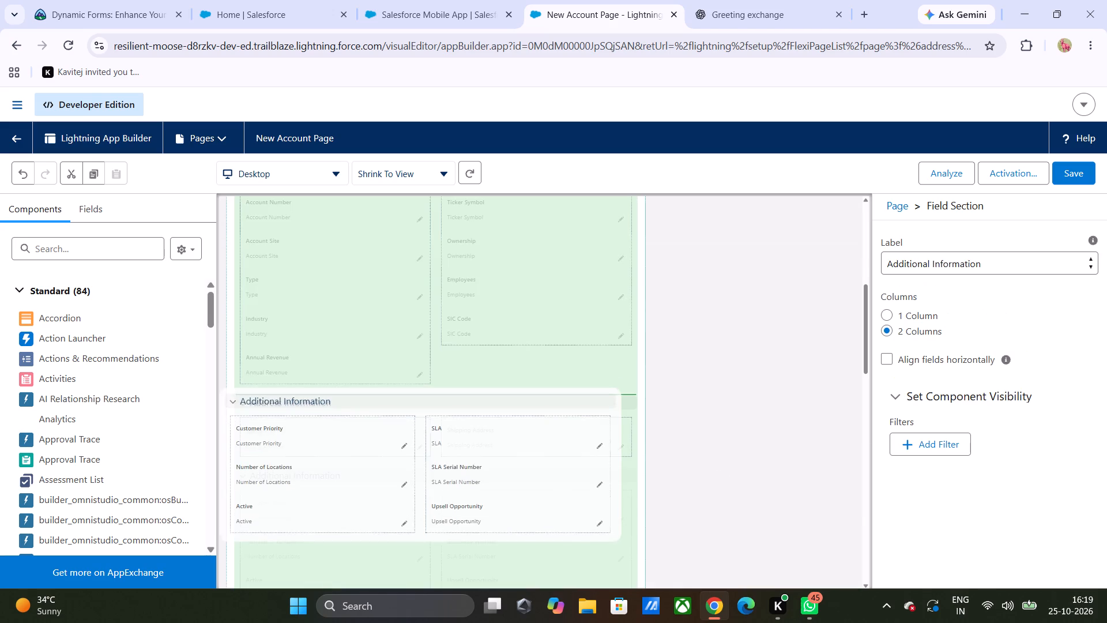
{"action": "left_click_drag", "start_coordinate": [582, 360], "coordinate": [435, 373]}
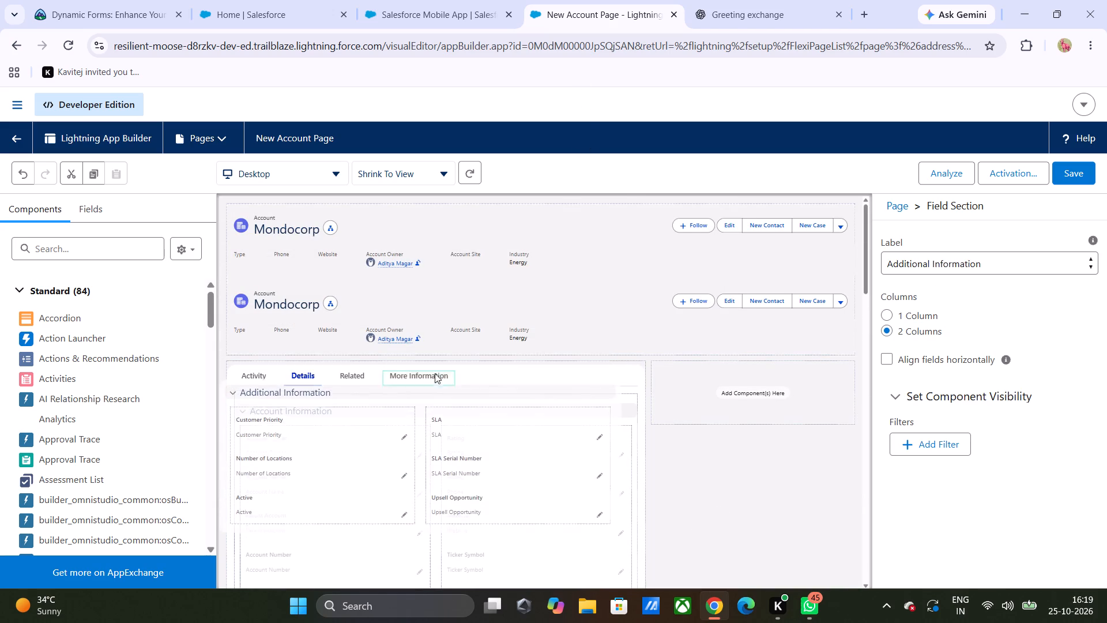
{"action": "left_click_drag", "start_coordinate": [435, 373], "coordinate": [439, 379]}
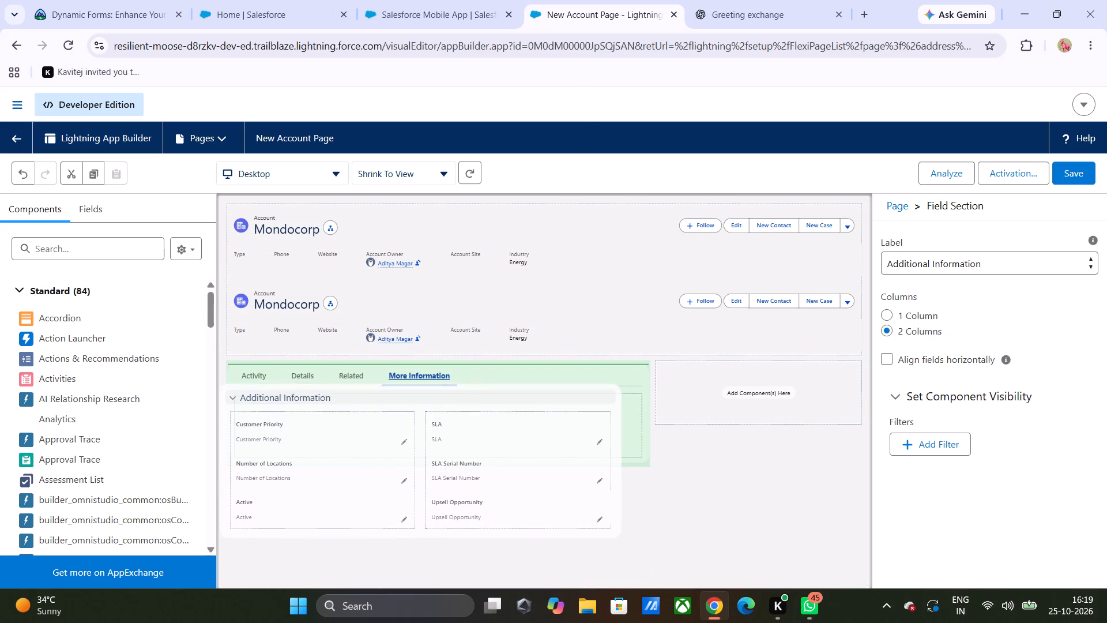
{"action": "left_click_drag", "start_coordinate": [439, 379], "coordinate": [604, 389]}
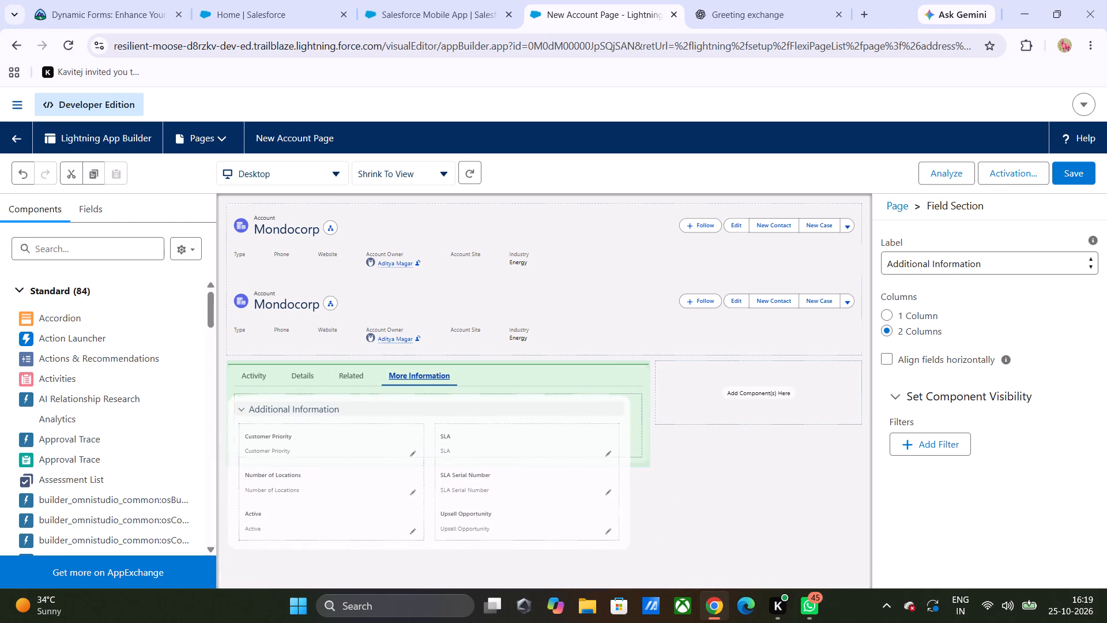
{"action": "left_click_drag", "start_coordinate": [604, 389], "coordinate": [439, 376]}
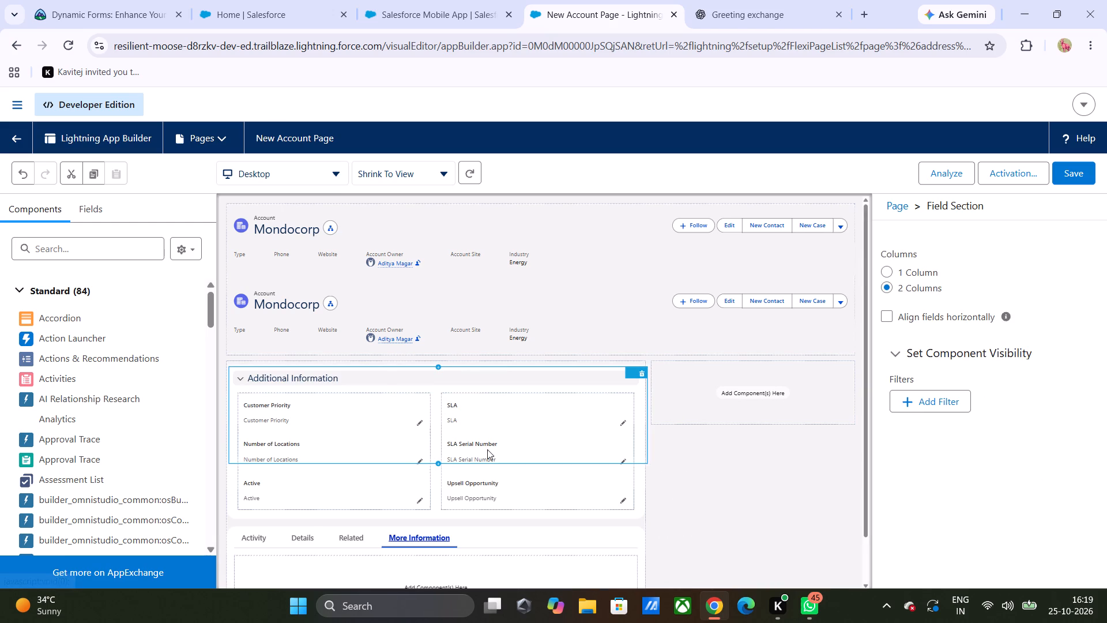
{"action": "scroll", "coordinate": [457, 451], "scroll_direction": "down", "scroll_amount": 1}
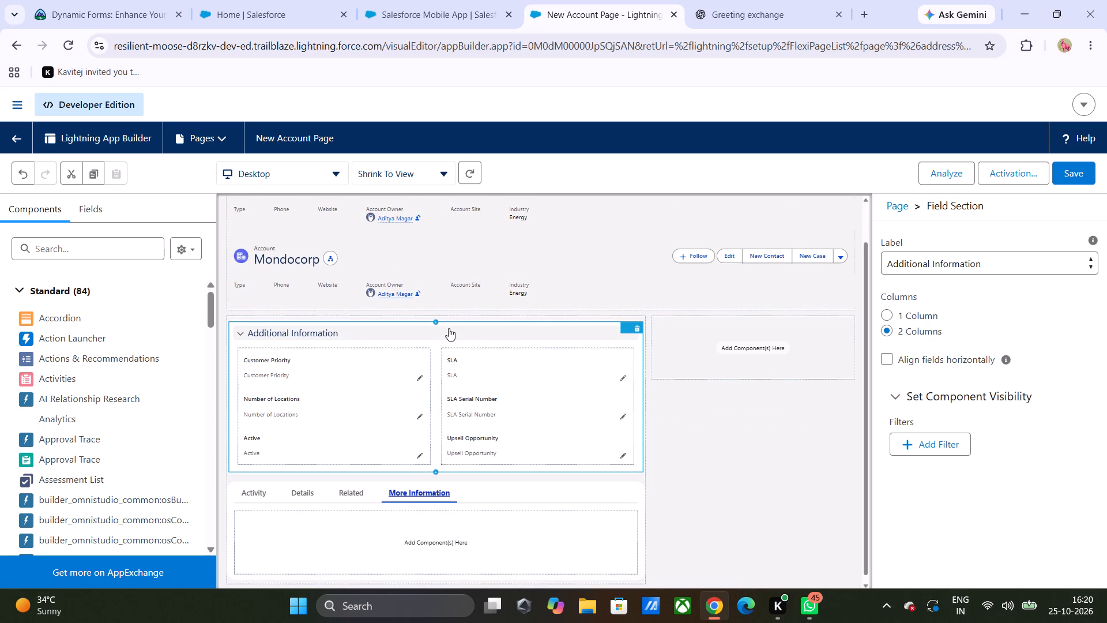
{"action": "left_click_drag", "start_coordinate": [435, 322], "coordinate": [418, 344]}
Examine the contents of the Activity and Details tabs, and return to the More Information tab.
{"action": "left_click", "coordinate": [261, 490]}
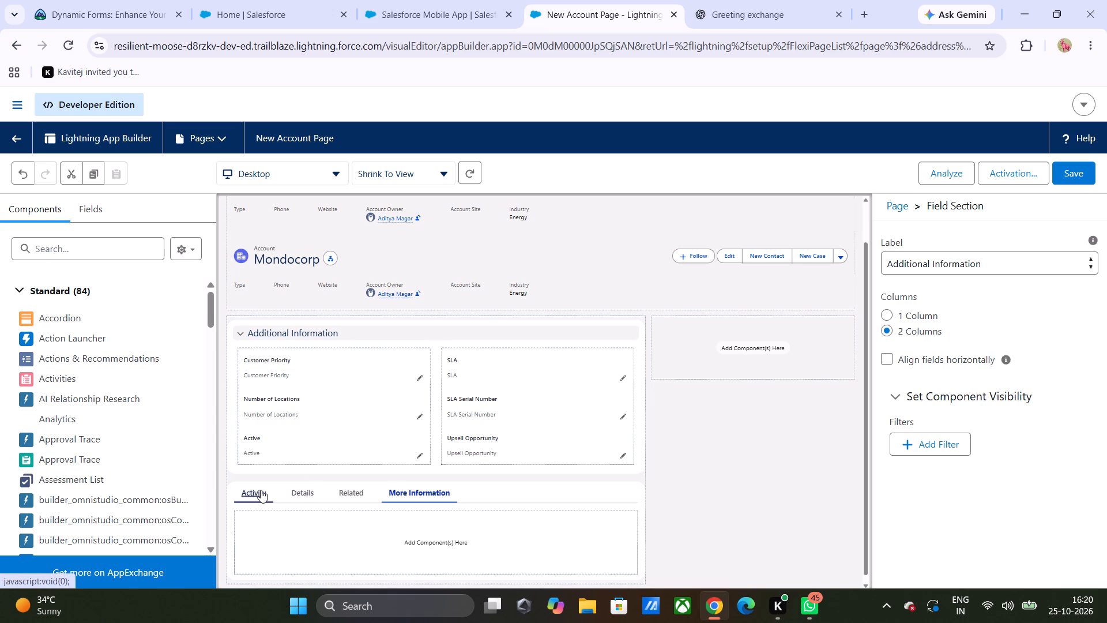
{"action": "left_click", "coordinate": [297, 490]}
{"action": "scroll", "coordinate": [297, 490], "scroll_direction": "down", "scroll_amount": 1}
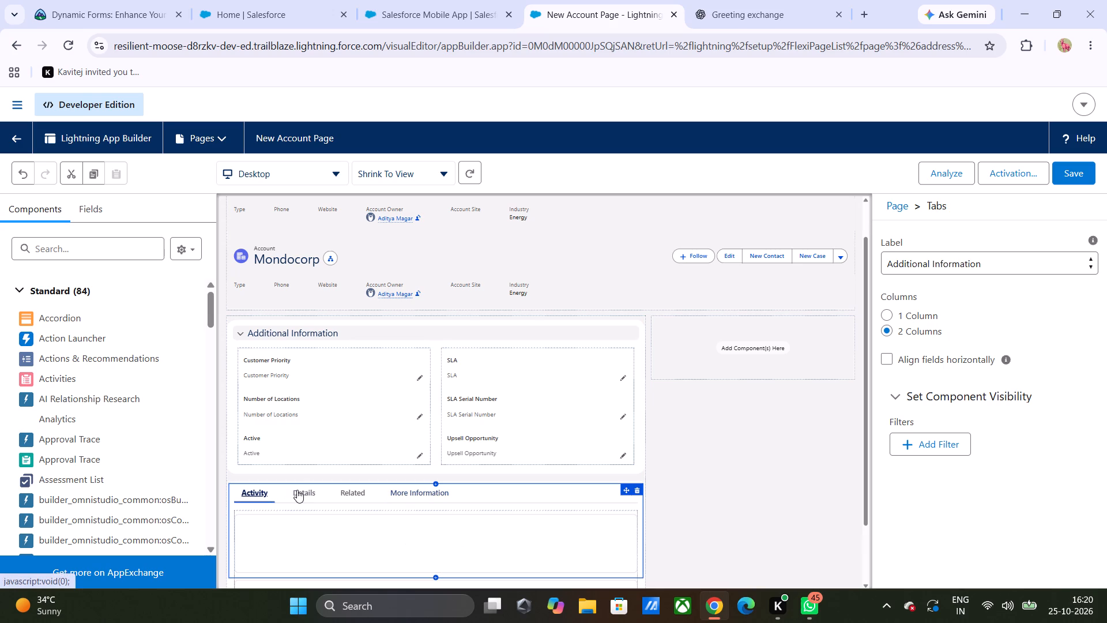
{"action": "scroll", "coordinate": [297, 490], "scroll_direction": "down", "scroll_amount": 2}
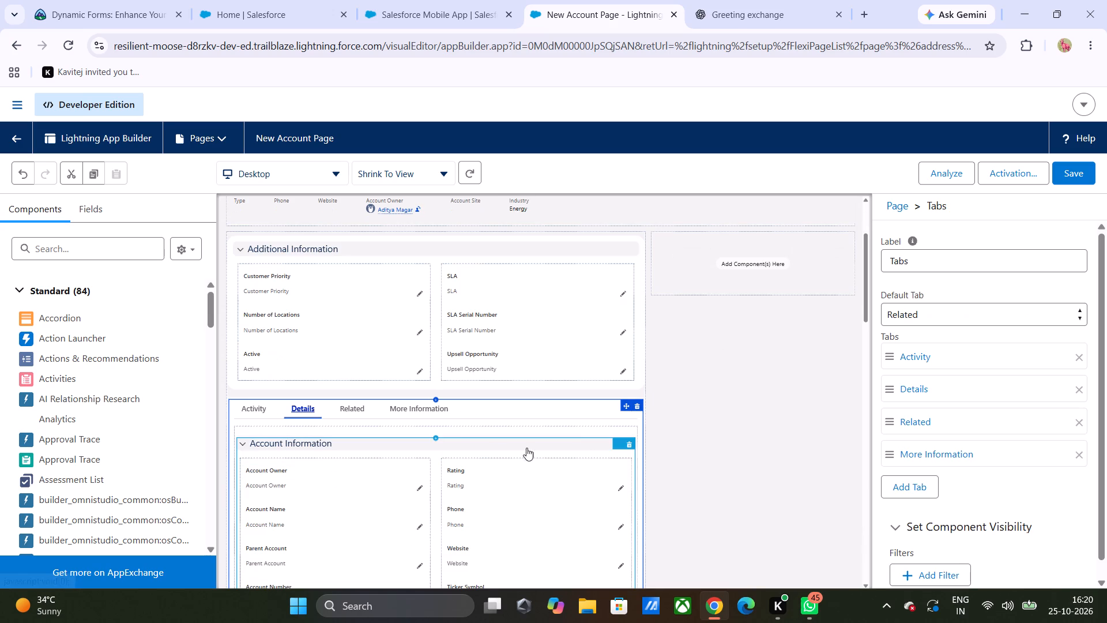
{"action": "scroll", "coordinate": [440, 419], "scroll_direction": "up", "scroll_amount": 4}
{"action": "scroll", "coordinate": [440, 419], "scroll_direction": "down", "scroll_amount": 1}
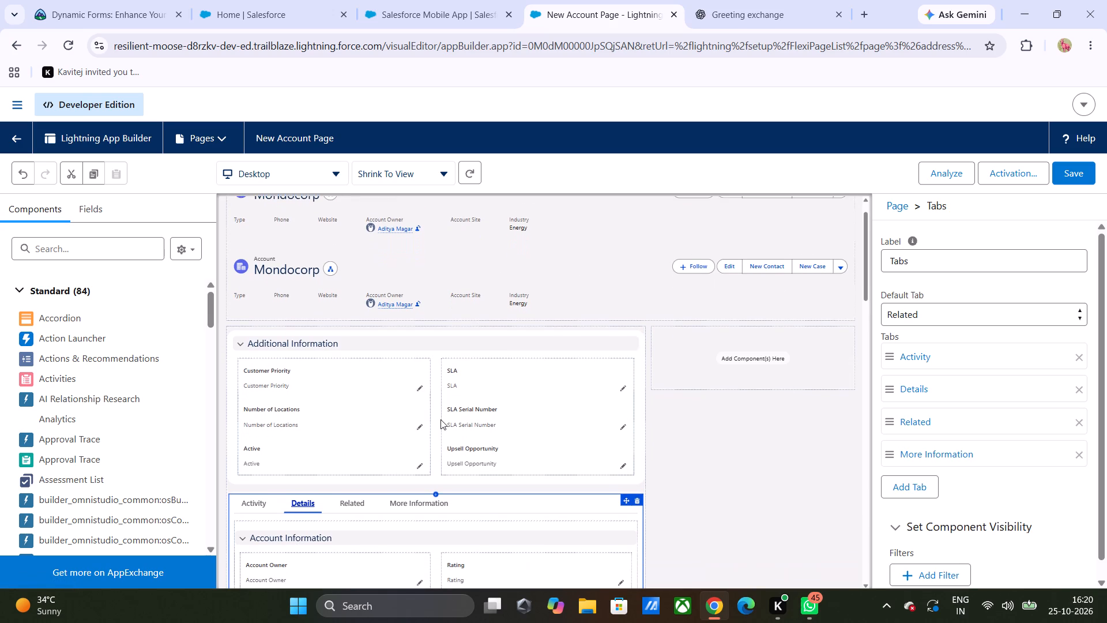
{"action": "scroll", "coordinate": [440, 419], "scroll_direction": "down", "scroll_amount": 1}
{"action": "left_click", "coordinate": [413, 479]}
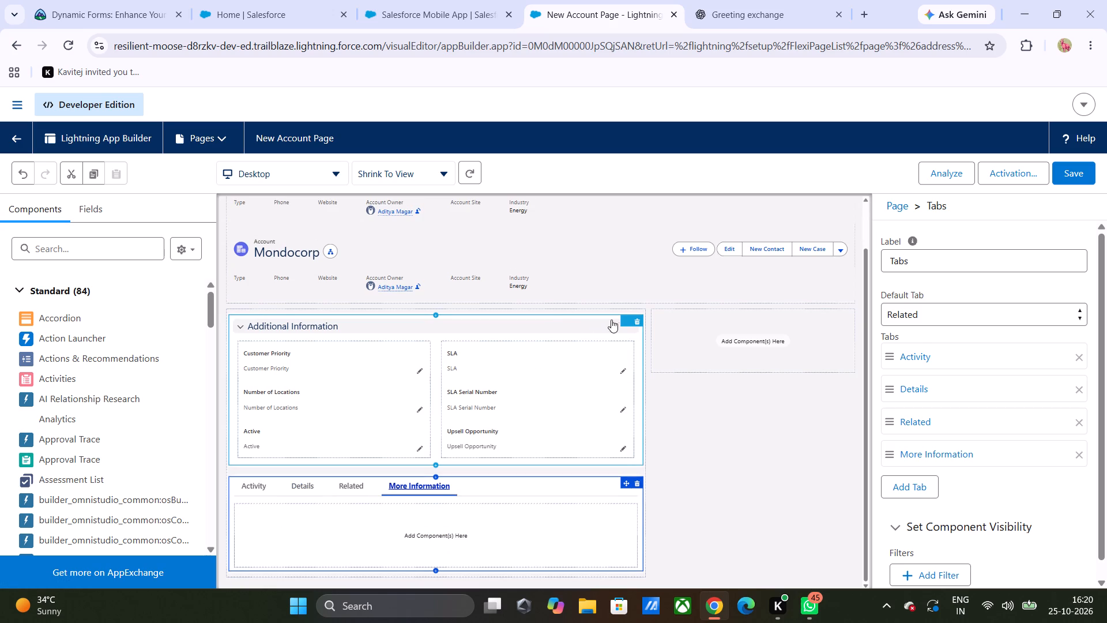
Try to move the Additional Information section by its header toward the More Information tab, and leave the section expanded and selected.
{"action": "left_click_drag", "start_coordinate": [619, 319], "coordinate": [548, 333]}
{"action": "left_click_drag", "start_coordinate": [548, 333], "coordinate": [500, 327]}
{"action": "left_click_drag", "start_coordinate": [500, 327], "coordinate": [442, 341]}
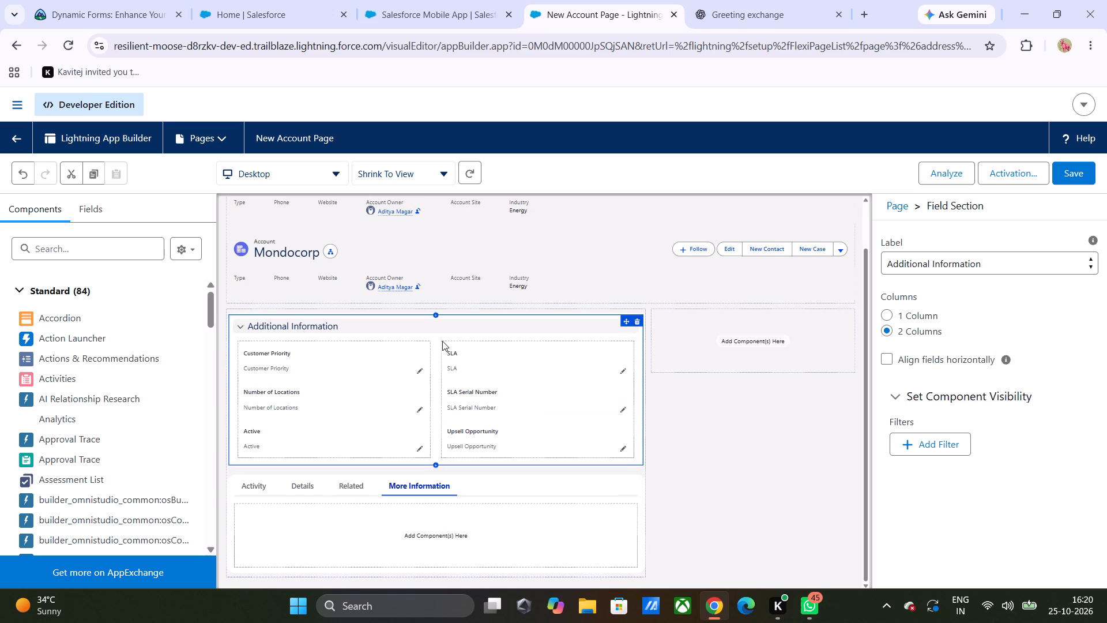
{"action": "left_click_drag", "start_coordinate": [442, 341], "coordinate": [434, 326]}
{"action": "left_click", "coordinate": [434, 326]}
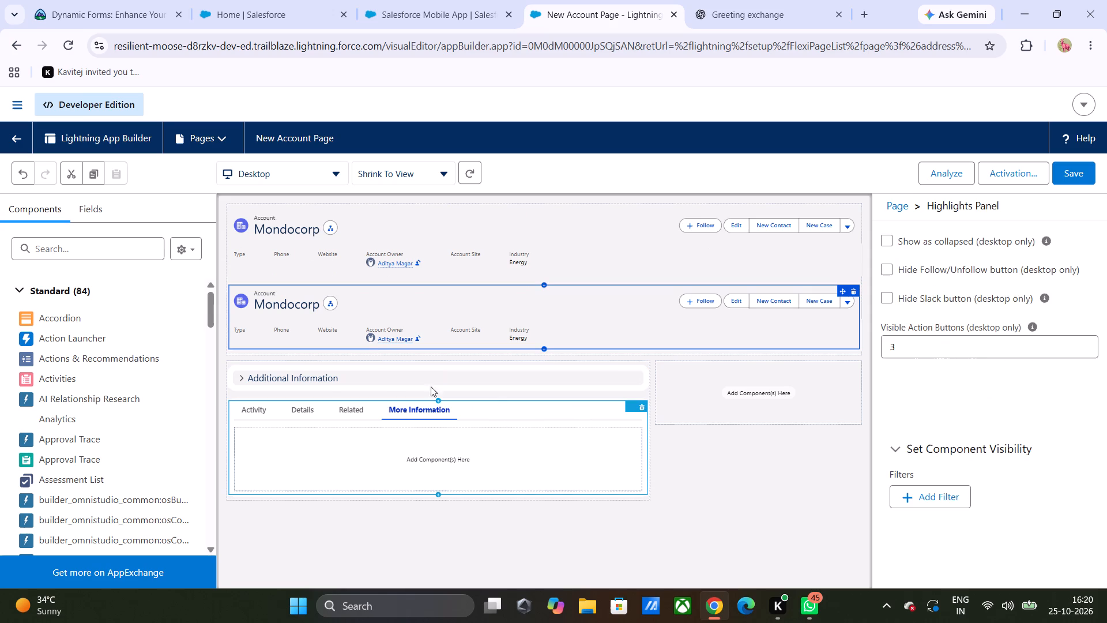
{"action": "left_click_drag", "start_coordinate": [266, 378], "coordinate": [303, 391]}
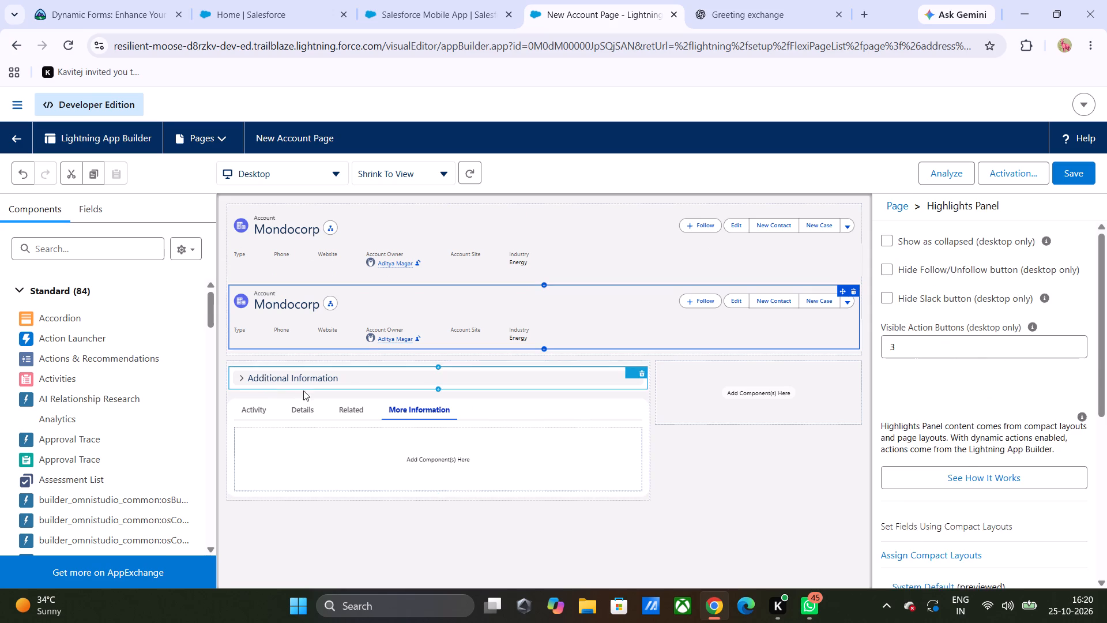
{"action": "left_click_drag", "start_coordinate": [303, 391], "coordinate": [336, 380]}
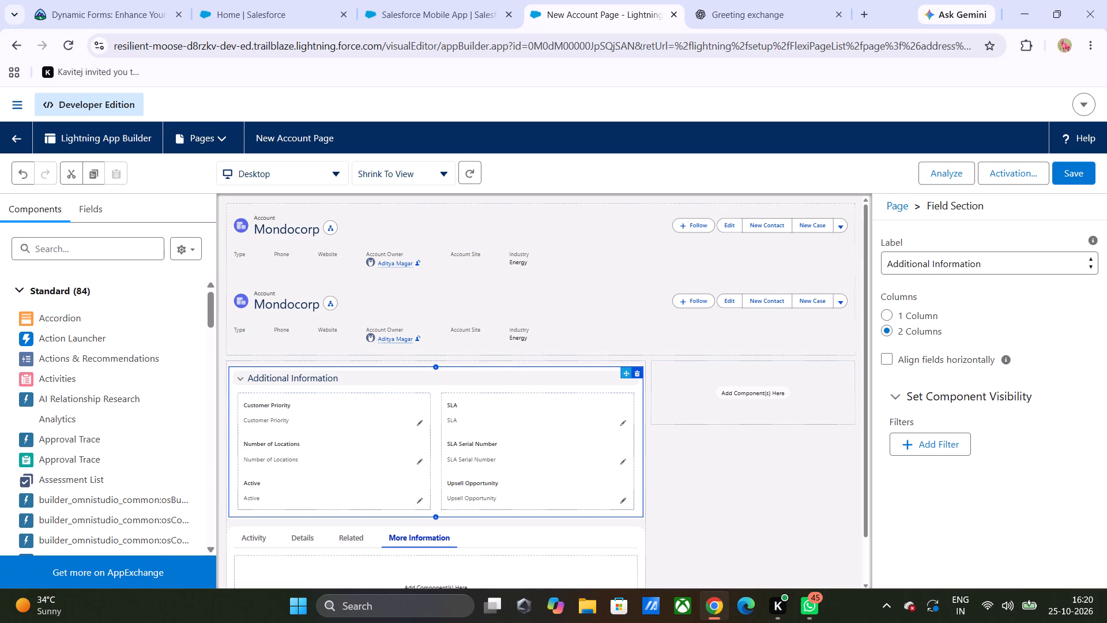
Move the Additional Information section from above the tab set into the empty content area of the More Information tab.
{"action": "left_click_drag", "start_coordinate": [626, 376], "coordinate": [531, 554]}
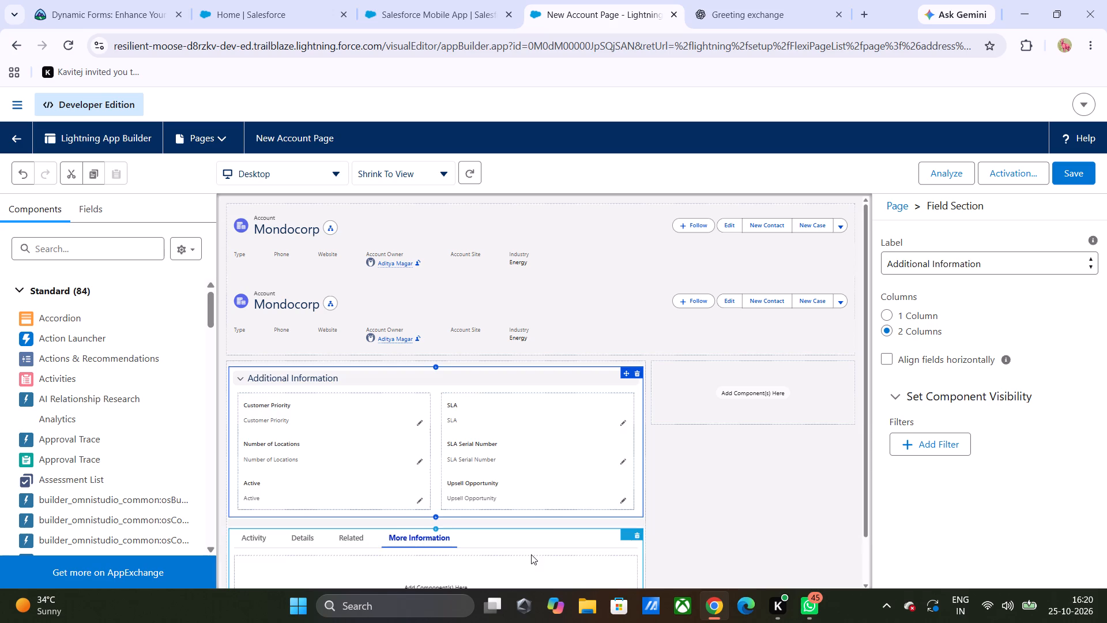
{"action": "scroll", "coordinate": [731, 461], "scroll_direction": "down", "scroll_amount": 3}
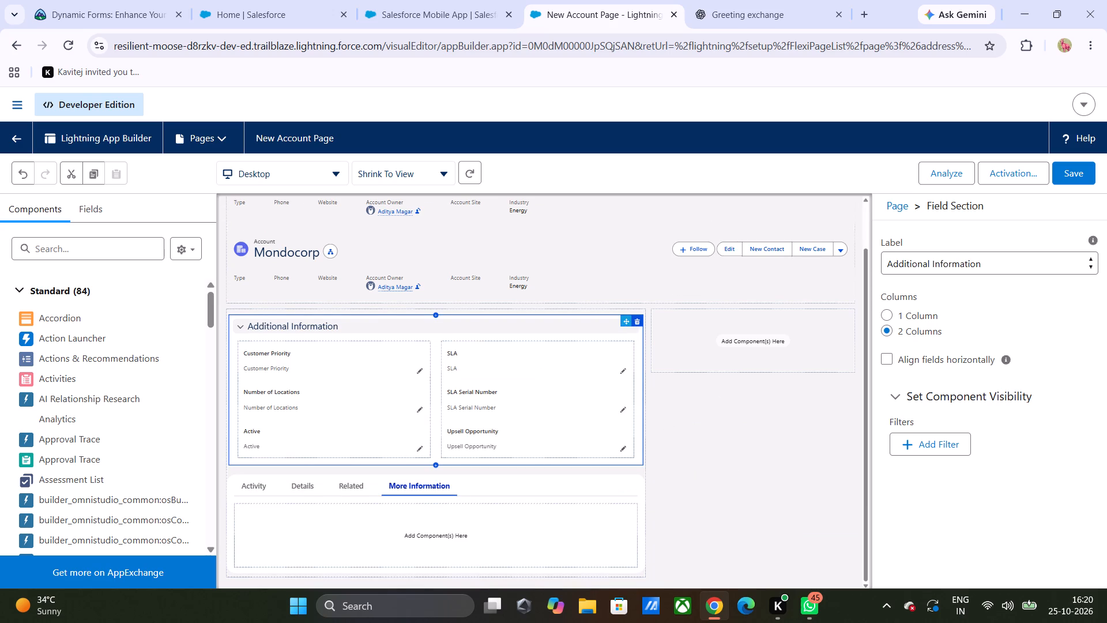
{"action": "left_click_drag", "start_coordinate": [626, 322], "coordinate": [518, 528]}
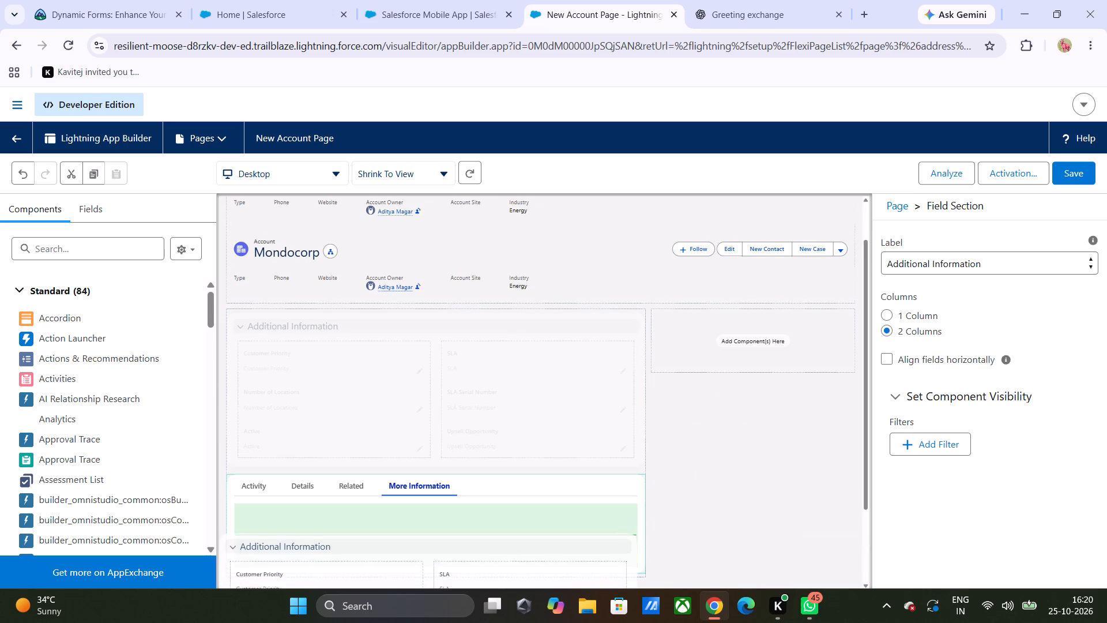
{"action": "left_click_drag", "start_coordinate": [518, 528], "coordinate": [519, 521]}
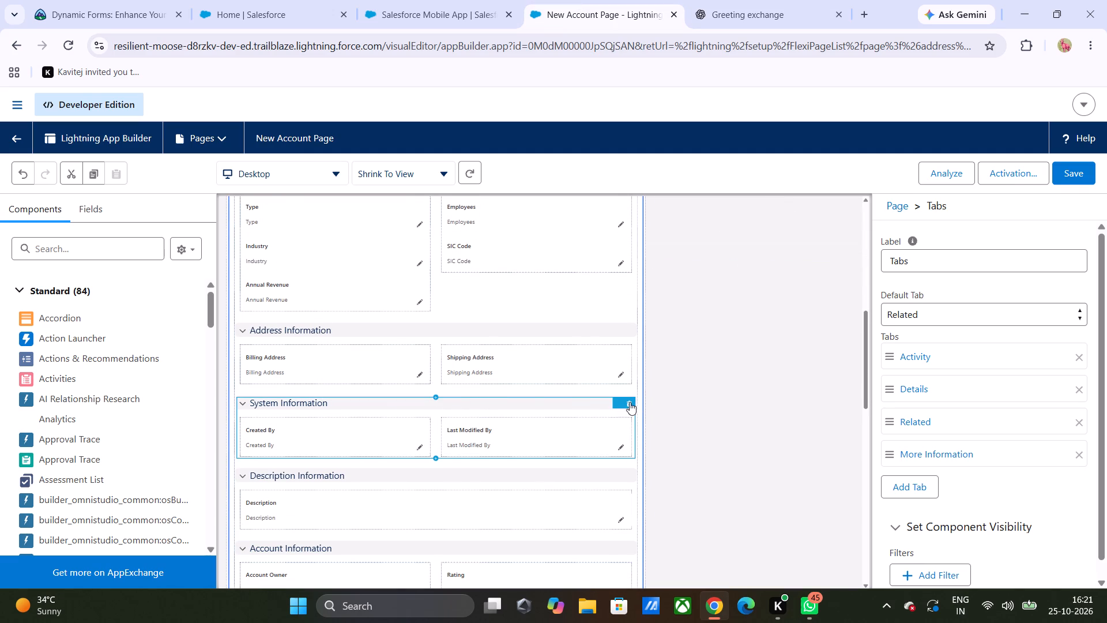
{"action": "left_click_drag", "start_coordinate": [620, 403], "coordinate": [625, 397]}
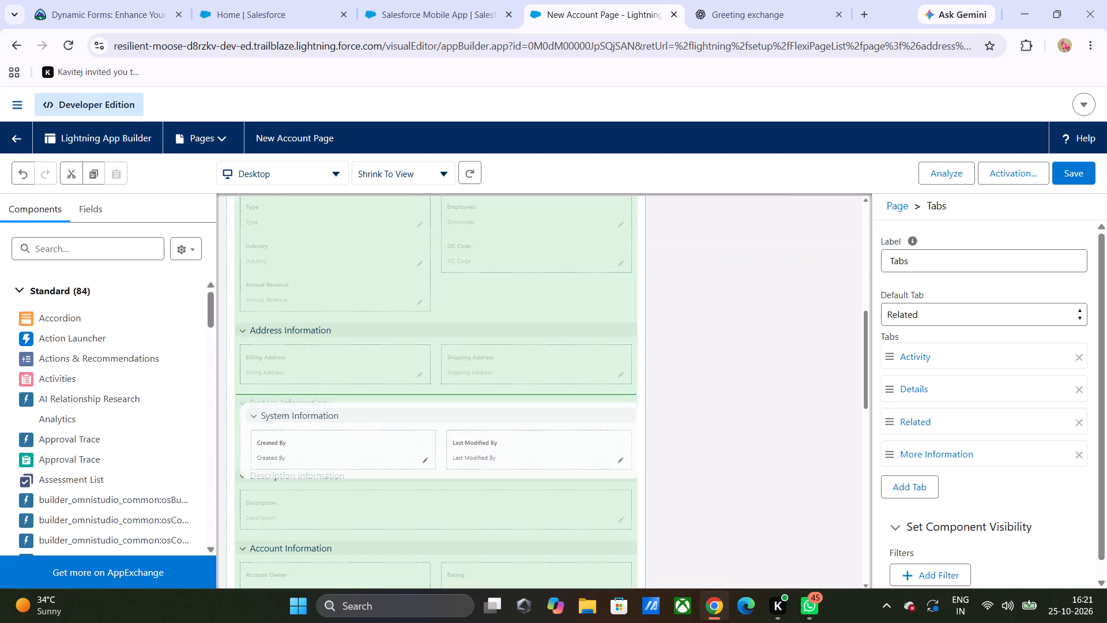
{"action": "left_click_drag", "start_coordinate": [625, 397], "coordinate": [680, 190]}
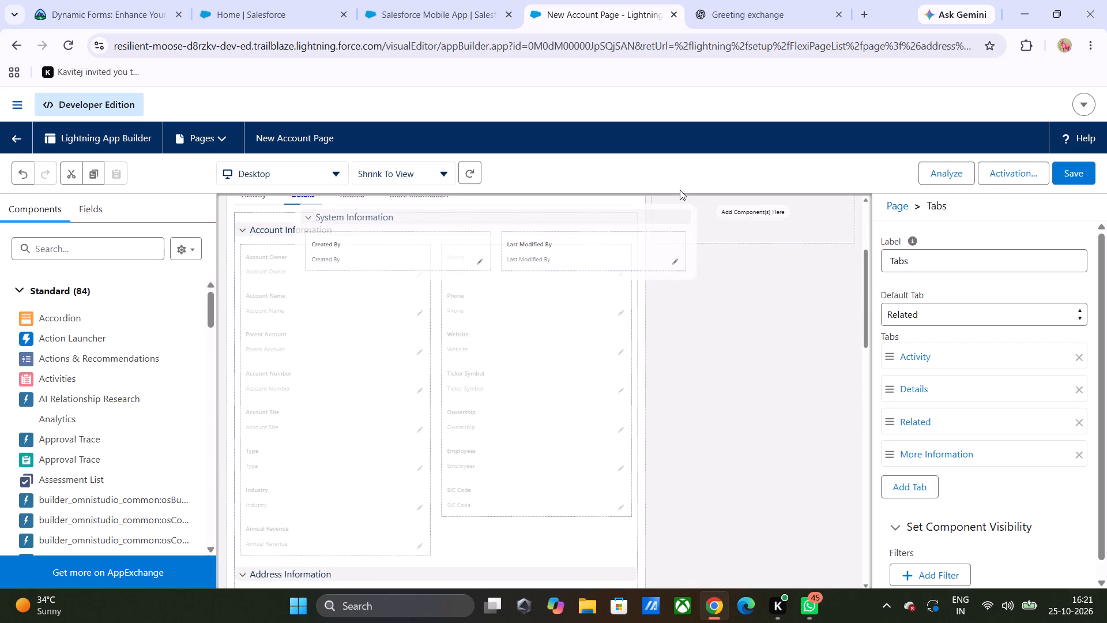
{"action": "left_click_drag", "start_coordinate": [680, 190], "coordinate": [618, 301]}
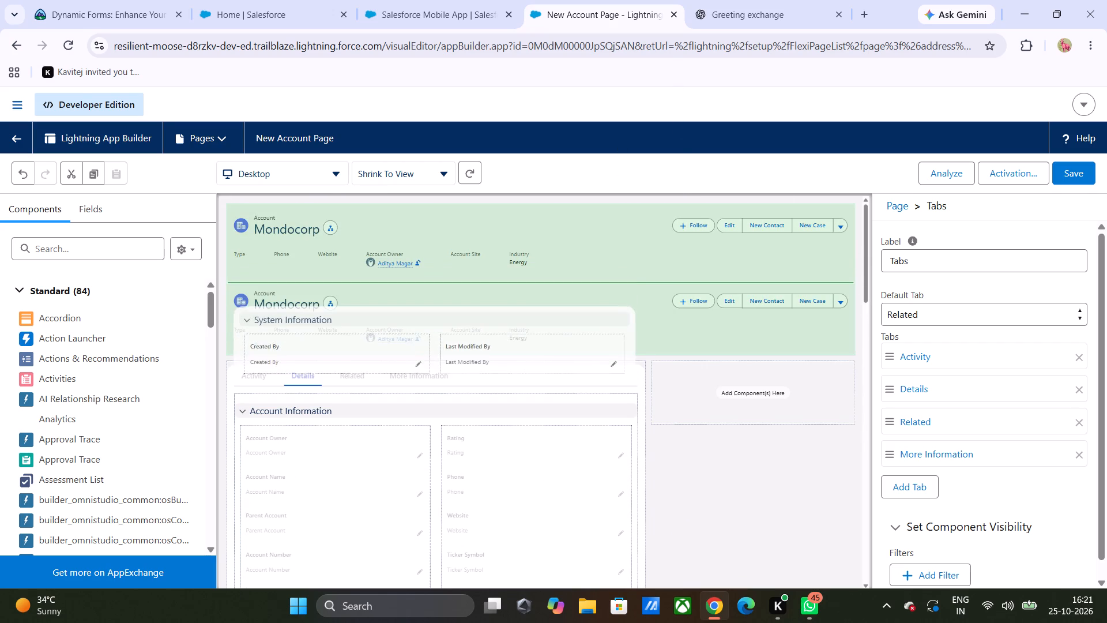
{"action": "left_click_drag", "start_coordinate": [618, 301], "coordinate": [646, 386]}
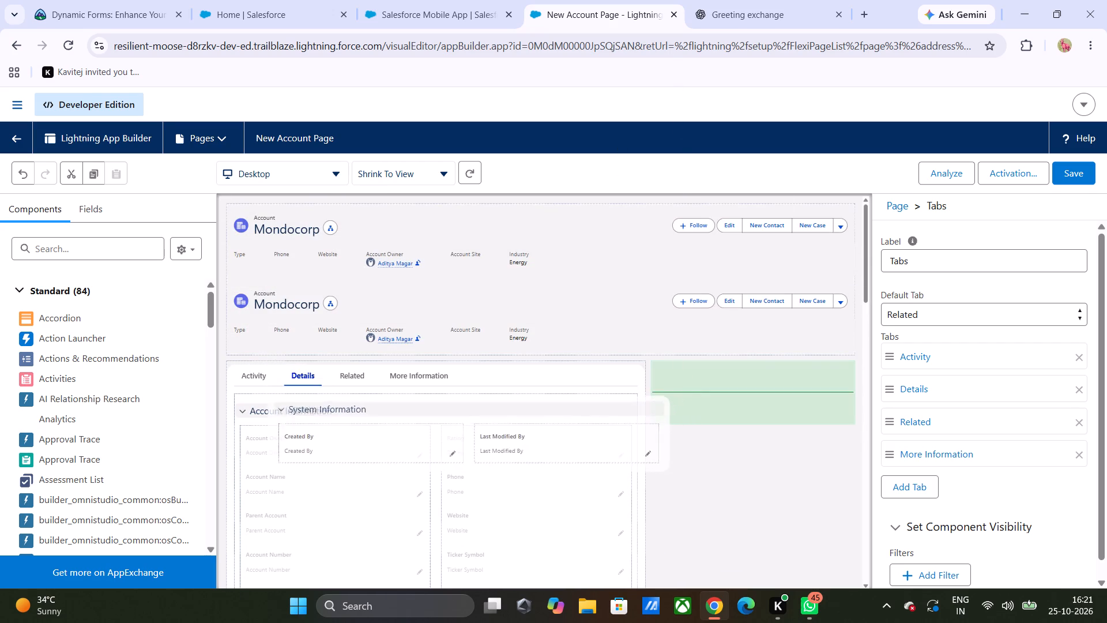
{"action": "left_click_drag", "start_coordinate": [646, 386], "coordinate": [411, 374]}
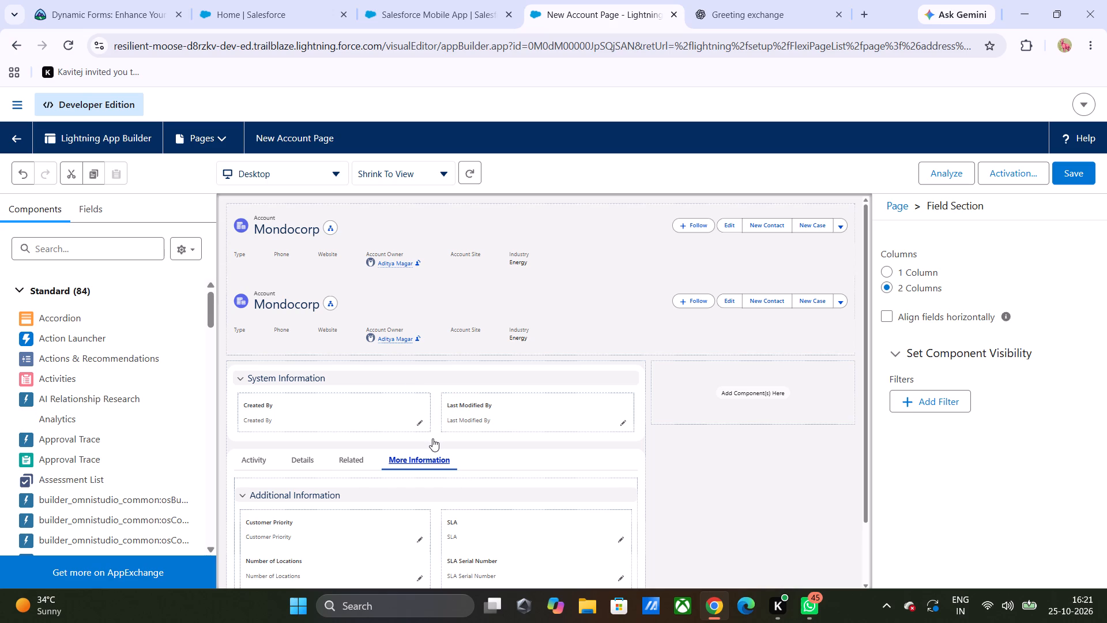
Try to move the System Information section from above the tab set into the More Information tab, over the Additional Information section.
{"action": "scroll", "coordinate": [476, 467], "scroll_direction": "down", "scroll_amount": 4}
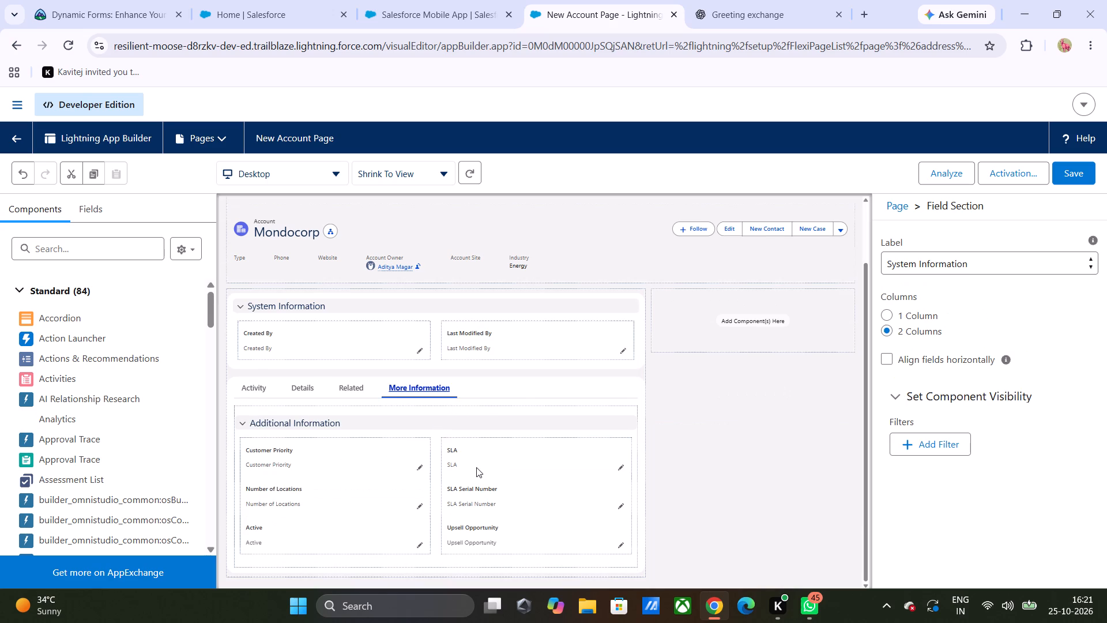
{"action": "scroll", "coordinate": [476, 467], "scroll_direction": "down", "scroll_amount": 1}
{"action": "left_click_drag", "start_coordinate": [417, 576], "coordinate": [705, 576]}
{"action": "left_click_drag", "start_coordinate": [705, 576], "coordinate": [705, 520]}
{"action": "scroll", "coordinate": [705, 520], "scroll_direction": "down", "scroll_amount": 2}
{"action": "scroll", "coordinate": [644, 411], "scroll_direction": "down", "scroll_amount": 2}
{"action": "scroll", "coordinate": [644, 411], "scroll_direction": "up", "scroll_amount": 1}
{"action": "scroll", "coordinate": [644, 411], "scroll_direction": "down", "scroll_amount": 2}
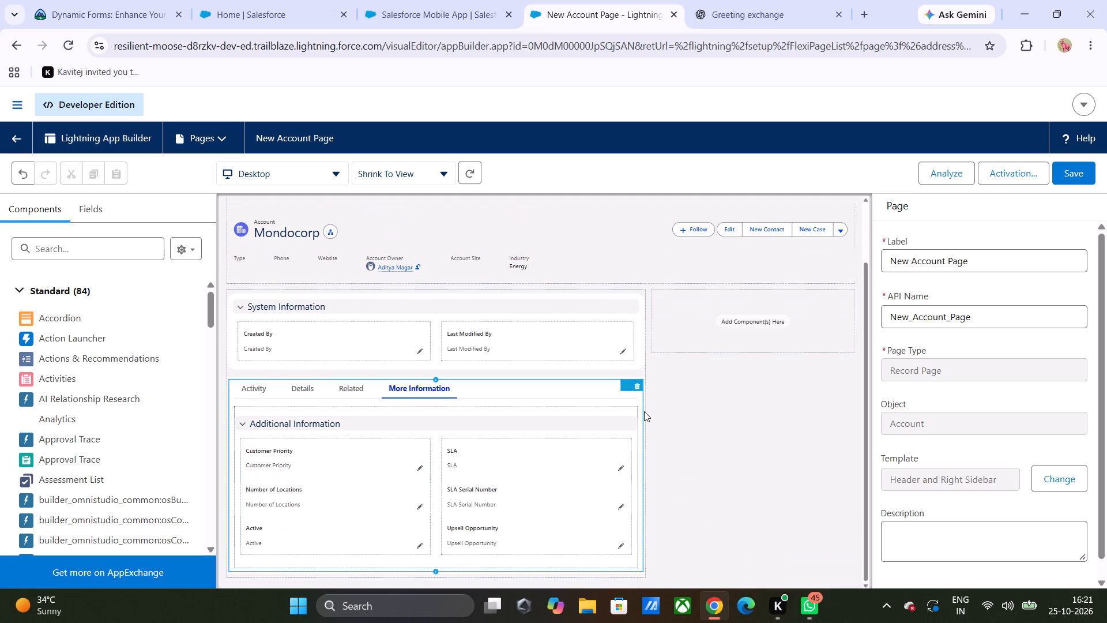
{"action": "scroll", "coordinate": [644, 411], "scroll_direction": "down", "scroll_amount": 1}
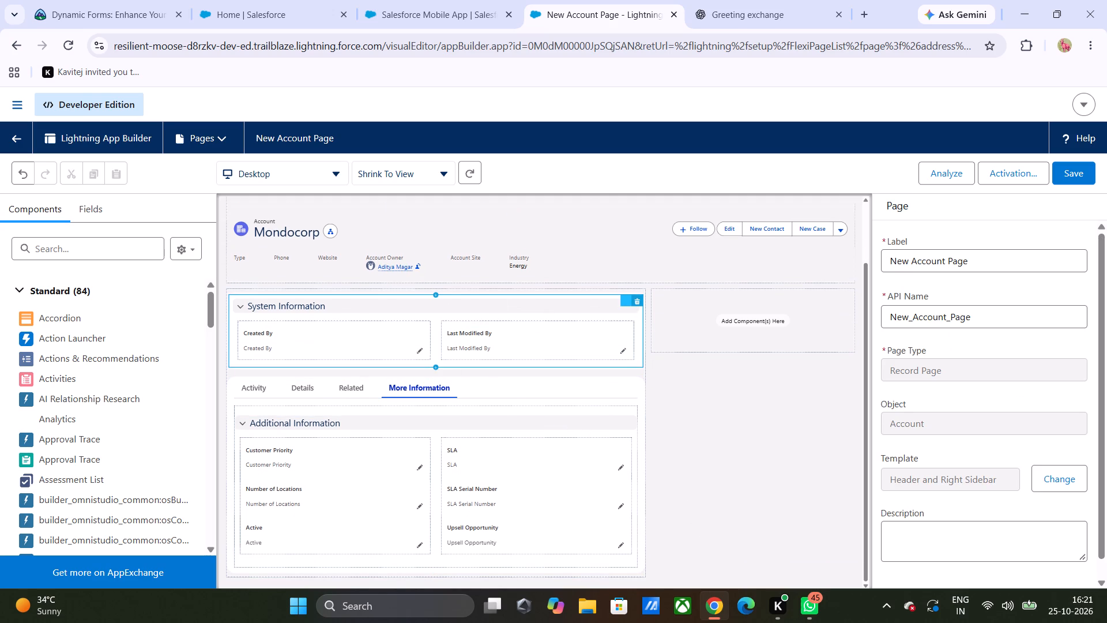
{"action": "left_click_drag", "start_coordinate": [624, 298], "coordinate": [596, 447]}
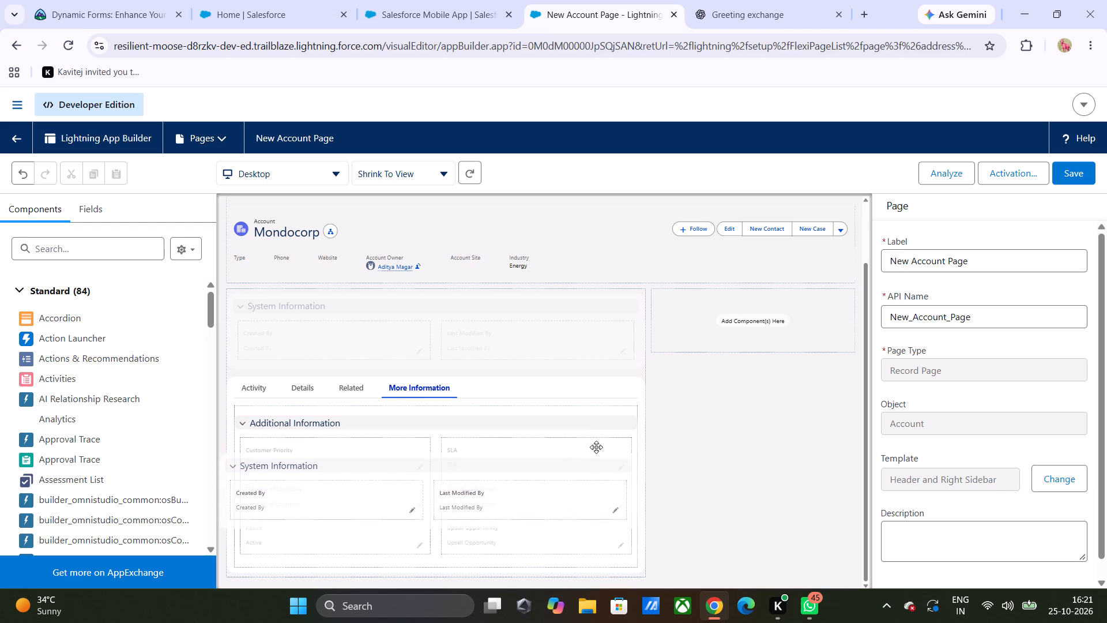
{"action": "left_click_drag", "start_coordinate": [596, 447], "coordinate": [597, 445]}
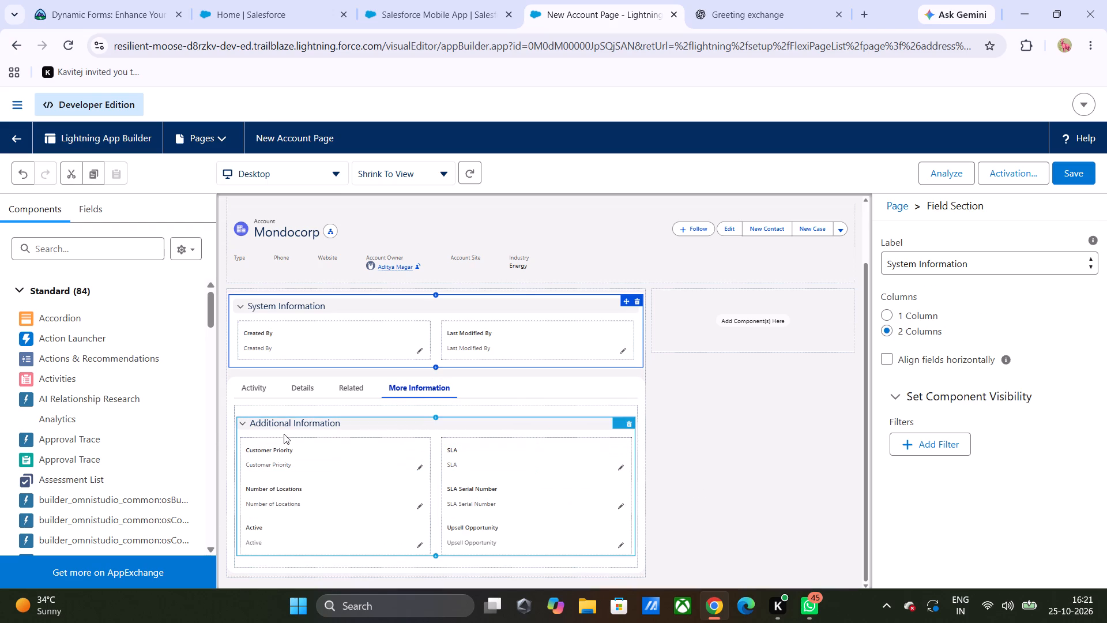
Collapse the Additional Information section in the More Information tab.
{"action": "left_click", "coordinate": [243, 422]}
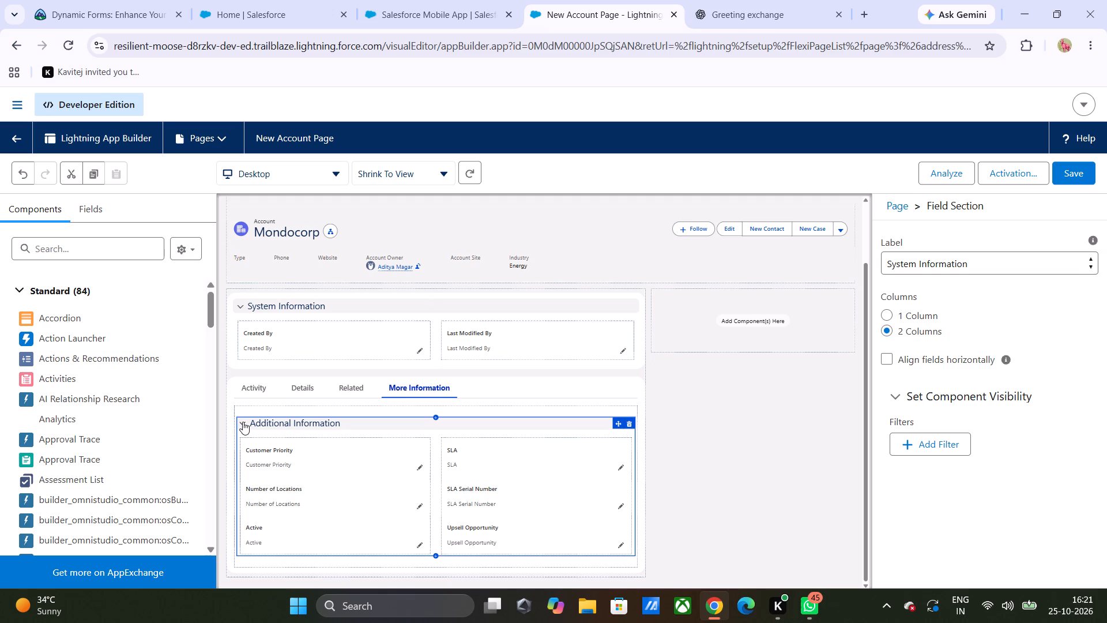
{"action": "left_click", "coordinate": [243, 422]}
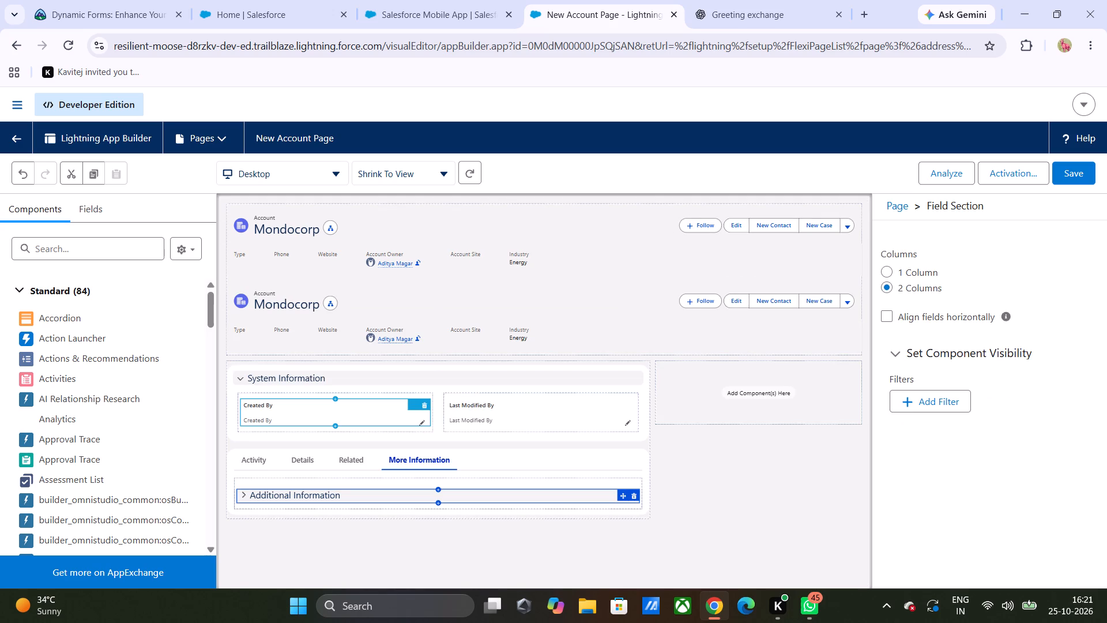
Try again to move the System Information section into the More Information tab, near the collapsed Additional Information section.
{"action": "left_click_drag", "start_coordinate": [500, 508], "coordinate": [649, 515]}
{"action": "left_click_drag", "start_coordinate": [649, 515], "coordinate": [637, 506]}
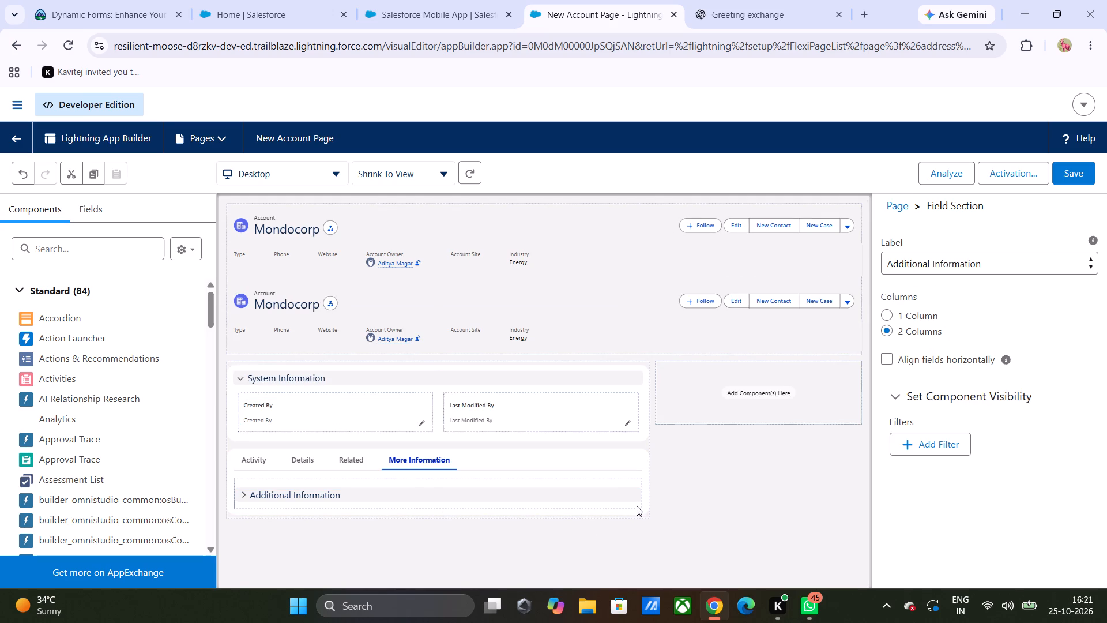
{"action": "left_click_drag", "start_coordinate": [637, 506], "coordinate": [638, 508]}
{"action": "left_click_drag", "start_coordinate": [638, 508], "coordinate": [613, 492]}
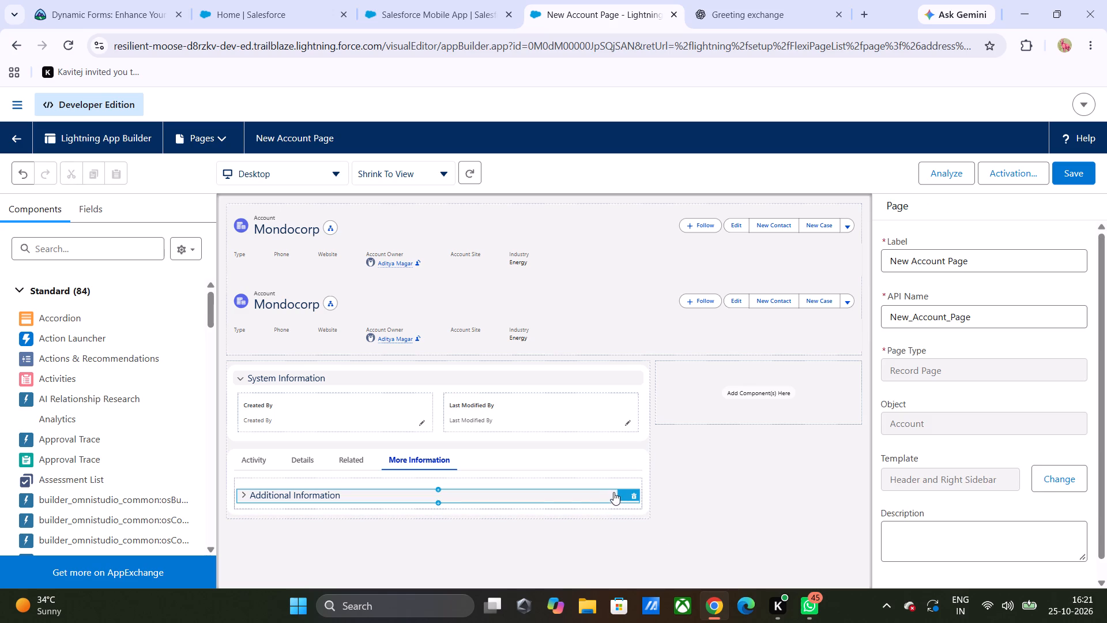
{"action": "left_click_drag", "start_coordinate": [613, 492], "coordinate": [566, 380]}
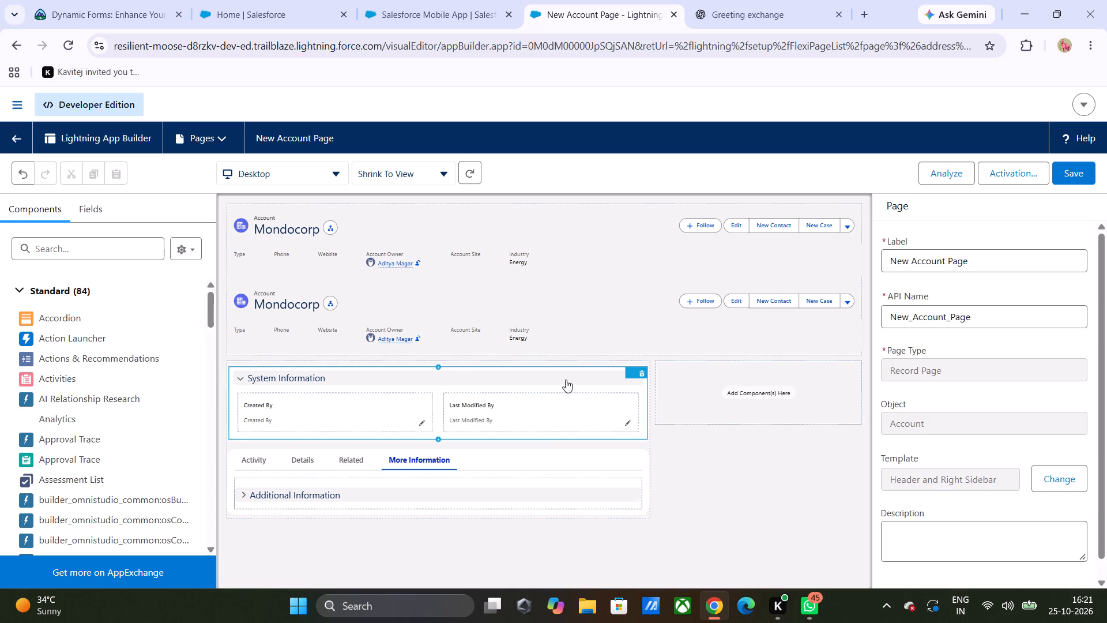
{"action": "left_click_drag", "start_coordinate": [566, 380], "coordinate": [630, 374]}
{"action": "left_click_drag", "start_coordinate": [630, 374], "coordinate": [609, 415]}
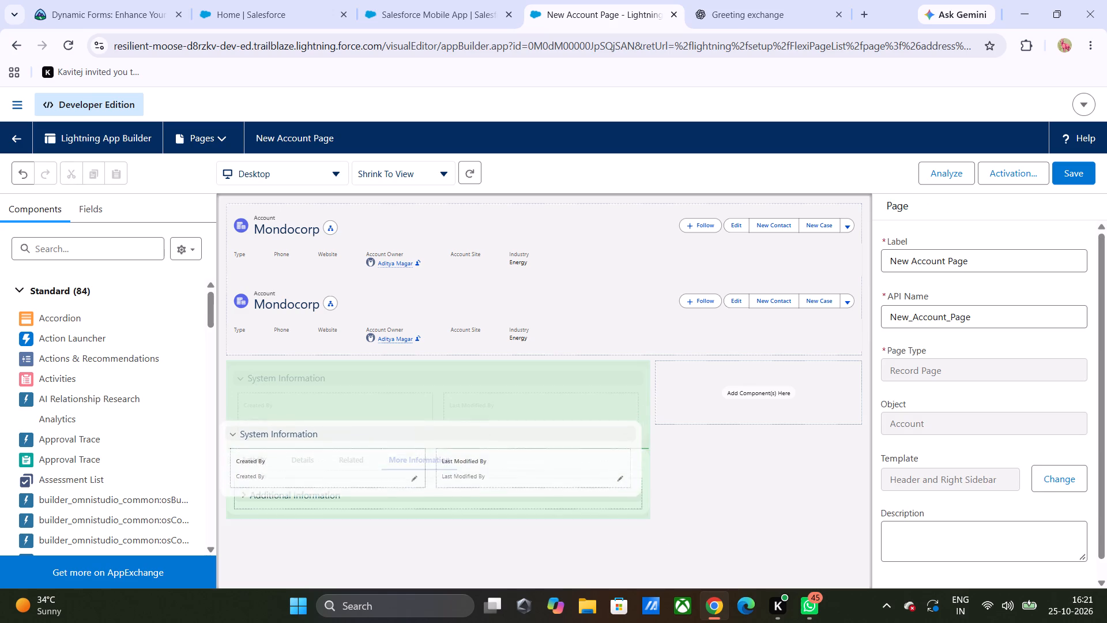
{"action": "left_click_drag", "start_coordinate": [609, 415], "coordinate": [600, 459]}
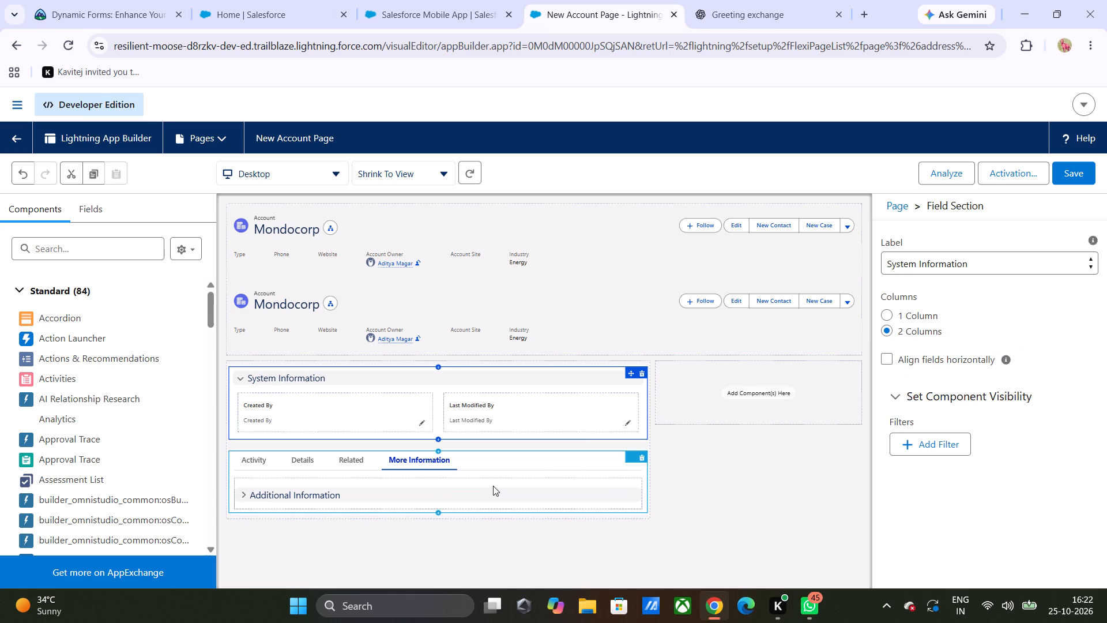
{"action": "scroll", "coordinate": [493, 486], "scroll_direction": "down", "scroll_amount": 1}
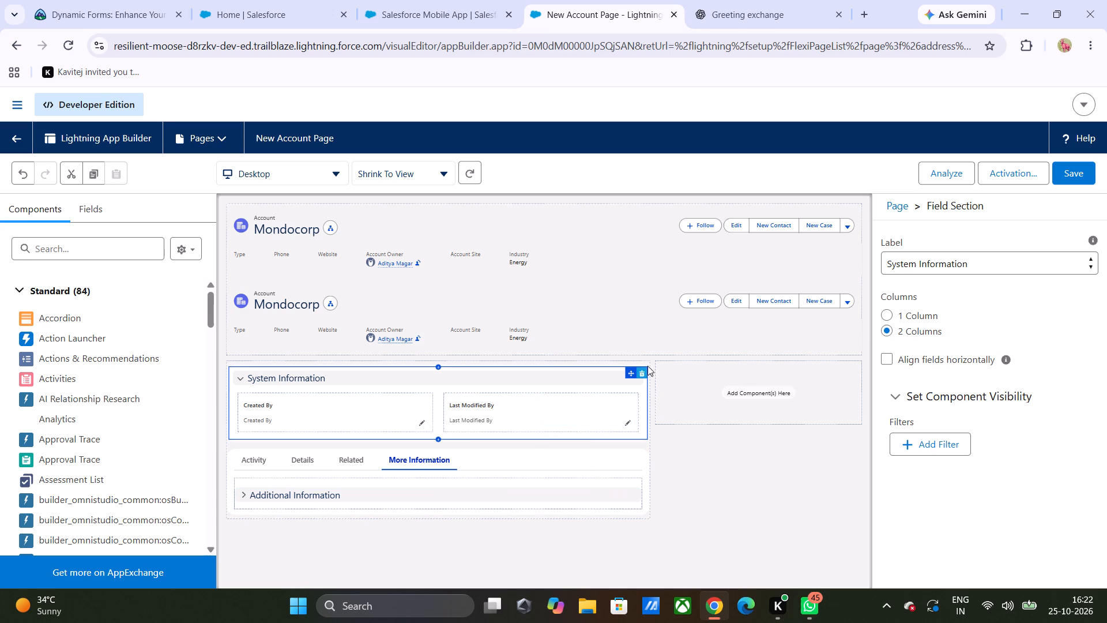
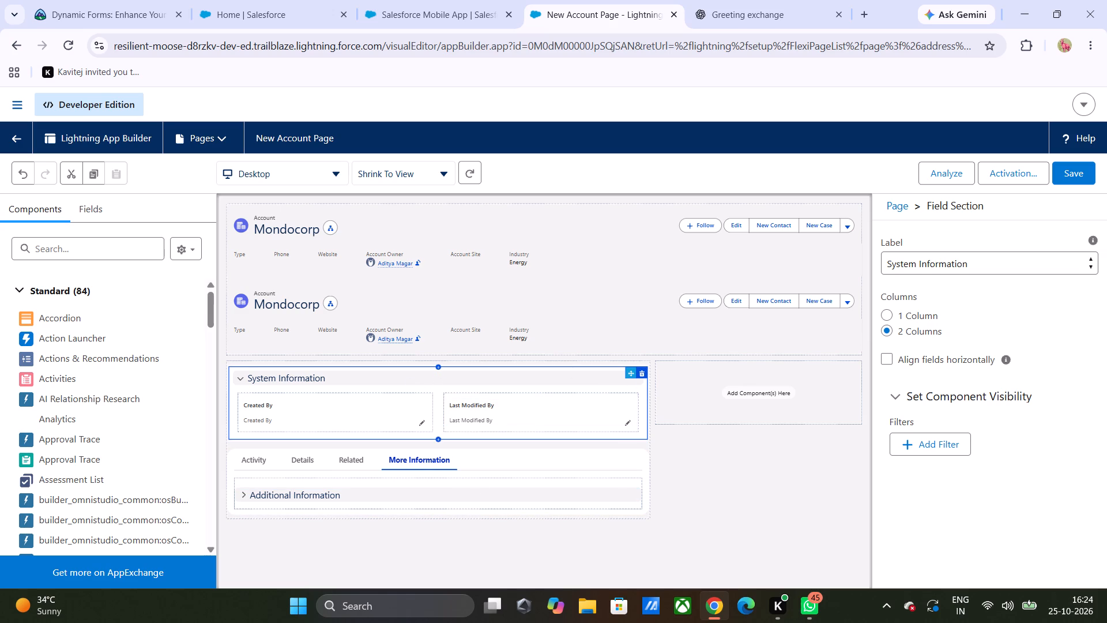
{"action": "left_click_drag", "start_coordinate": [628, 372], "coordinate": [630, 467]}
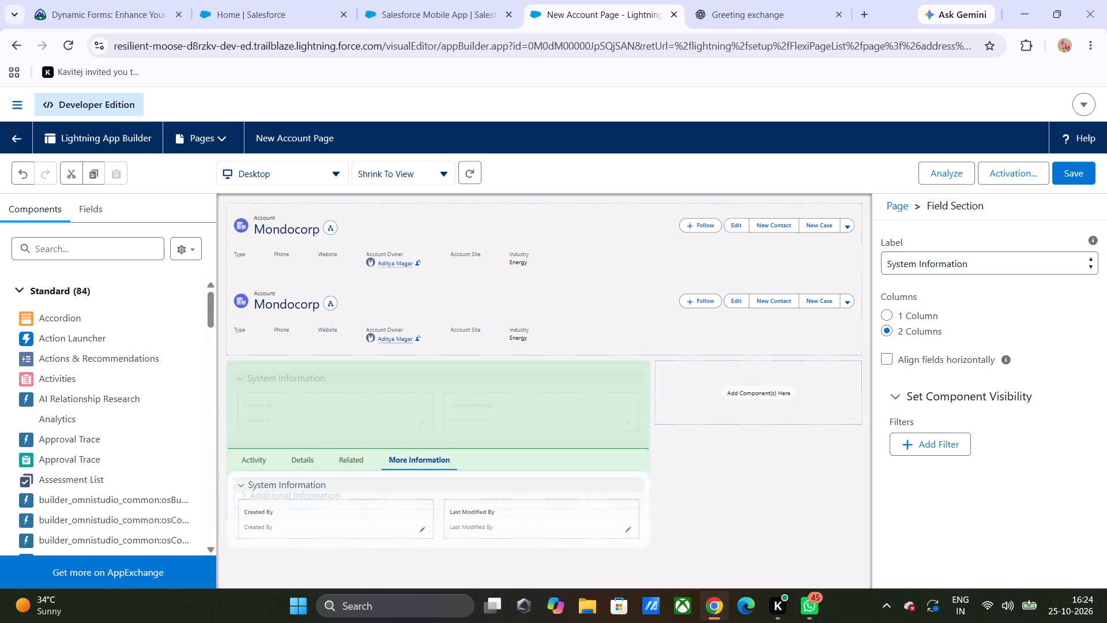
{"action": "left_click_drag", "start_coordinate": [630, 467], "coordinate": [626, 536]}
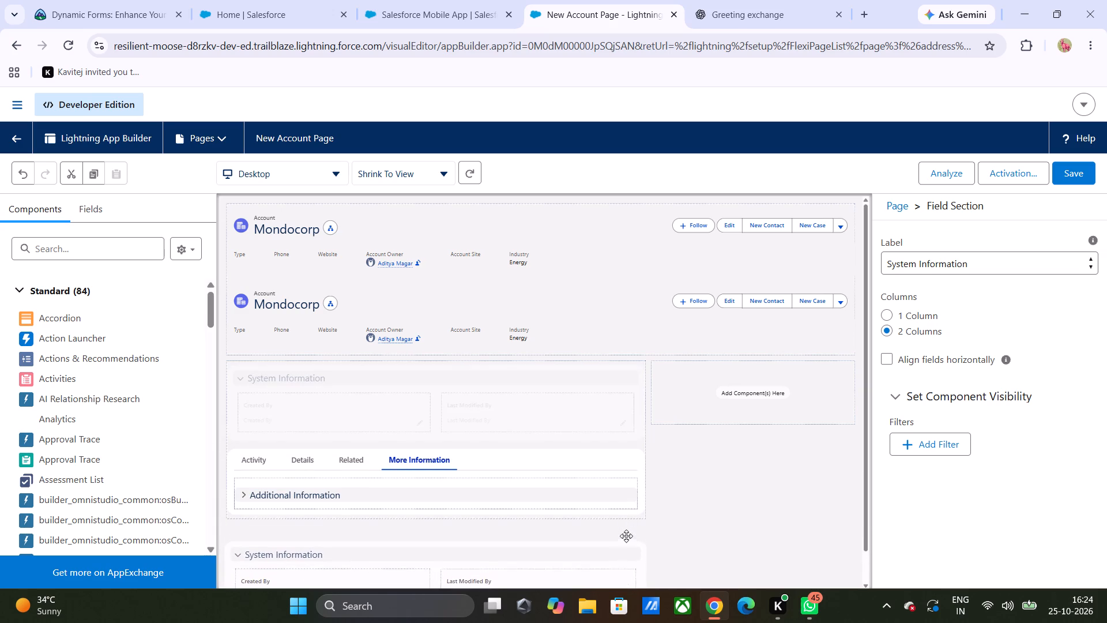
{"action": "left_click_drag", "start_coordinate": [626, 536], "coordinate": [624, 493]}
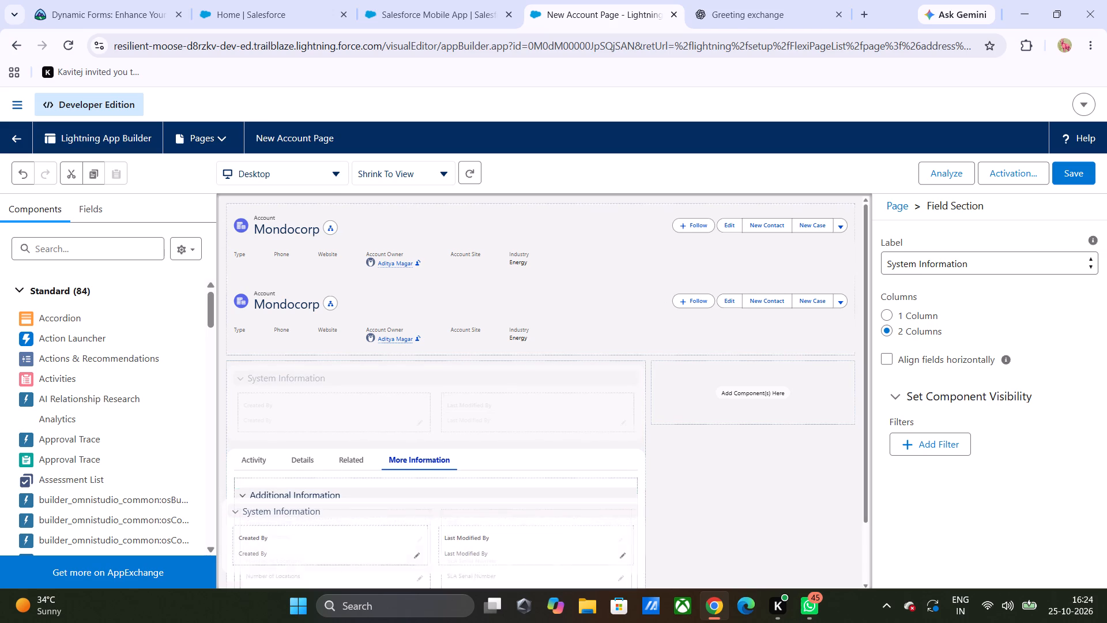
{"action": "left_click_drag", "start_coordinate": [624, 493], "coordinate": [625, 495]}
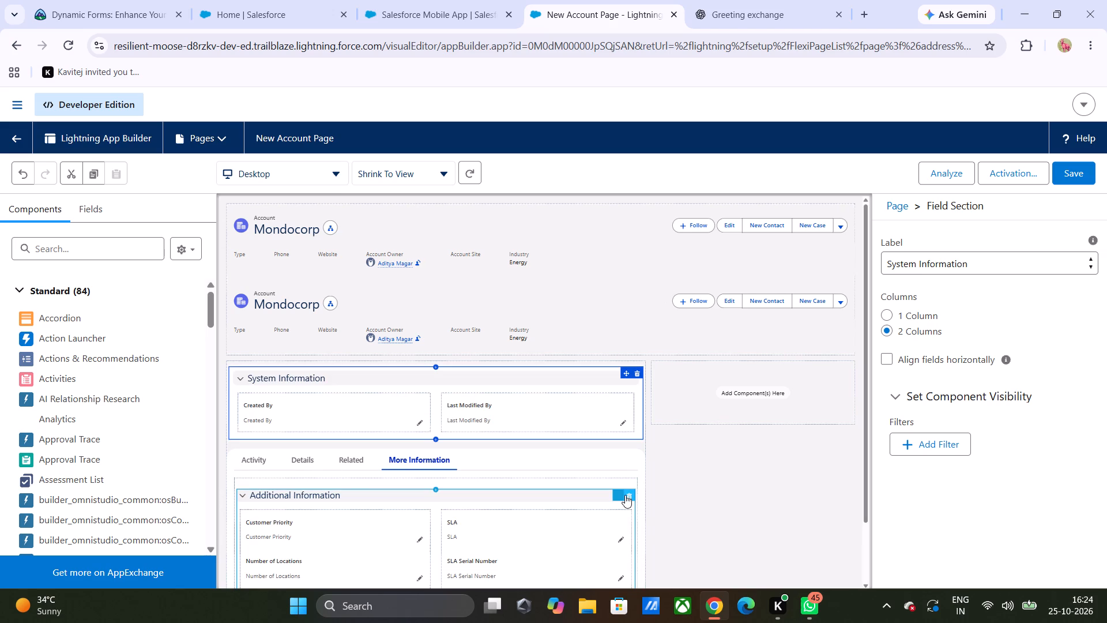
{"action": "scroll", "coordinate": [514, 462], "scroll_direction": "down", "scroll_amount": 4}
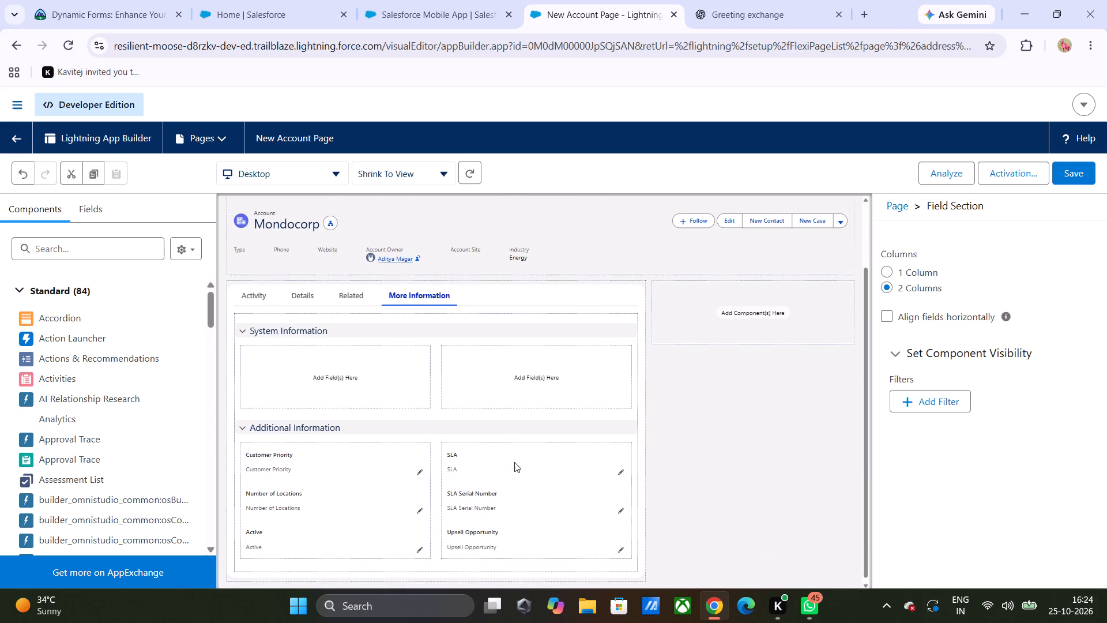
{"action": "scroll", "coordinate": [514, 462], "scroll_direction": "up", "scroll_amount": 1}
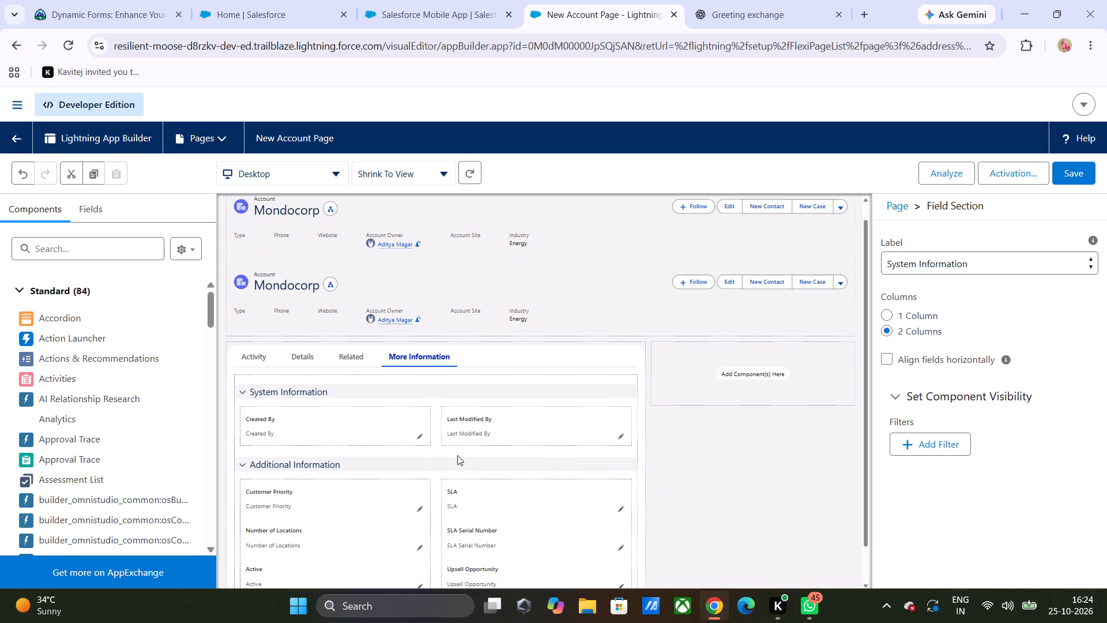
{"action": "scroll", "coordinate": [457, 473], "scroll_direction": "down", "scroll_amount": 1}
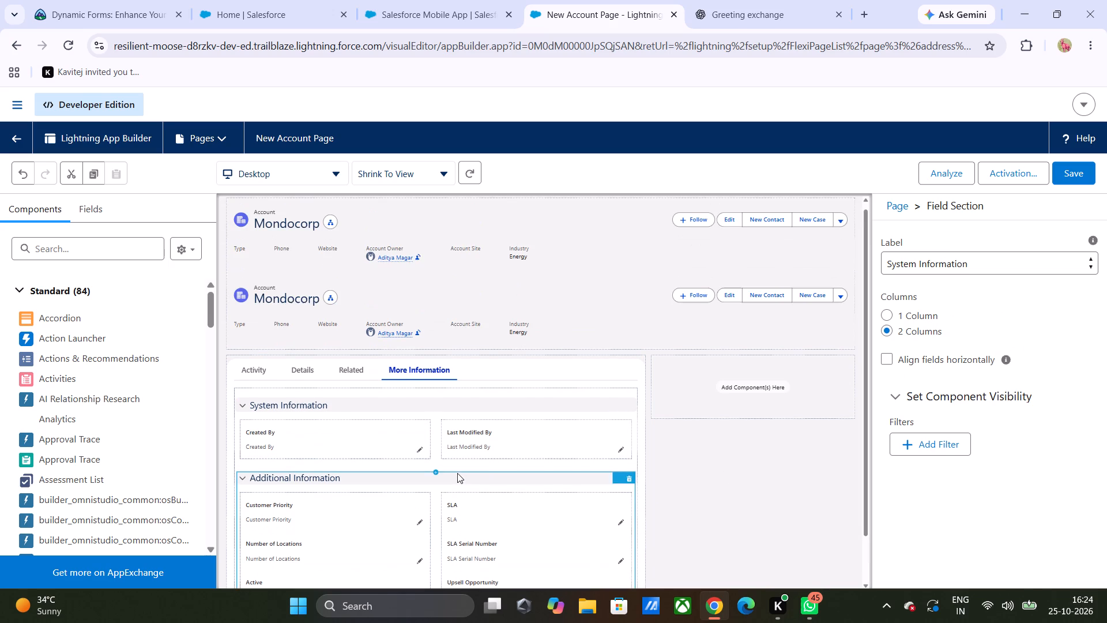
Move the Description Information section out of the Details tab and place it directly above the tab set.
{"action": "left_click", "coordinate": [307, 367]}
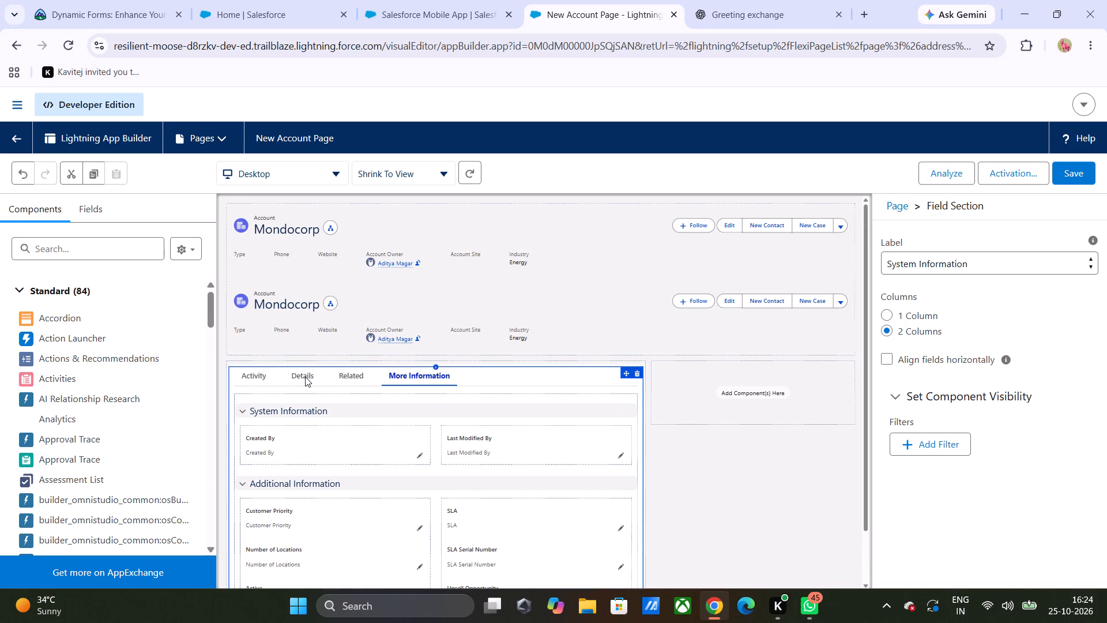
{"action": "left_click", "coordinate": [305, 377]}
{"action": "left_click", "coordinate": [300, 377]}
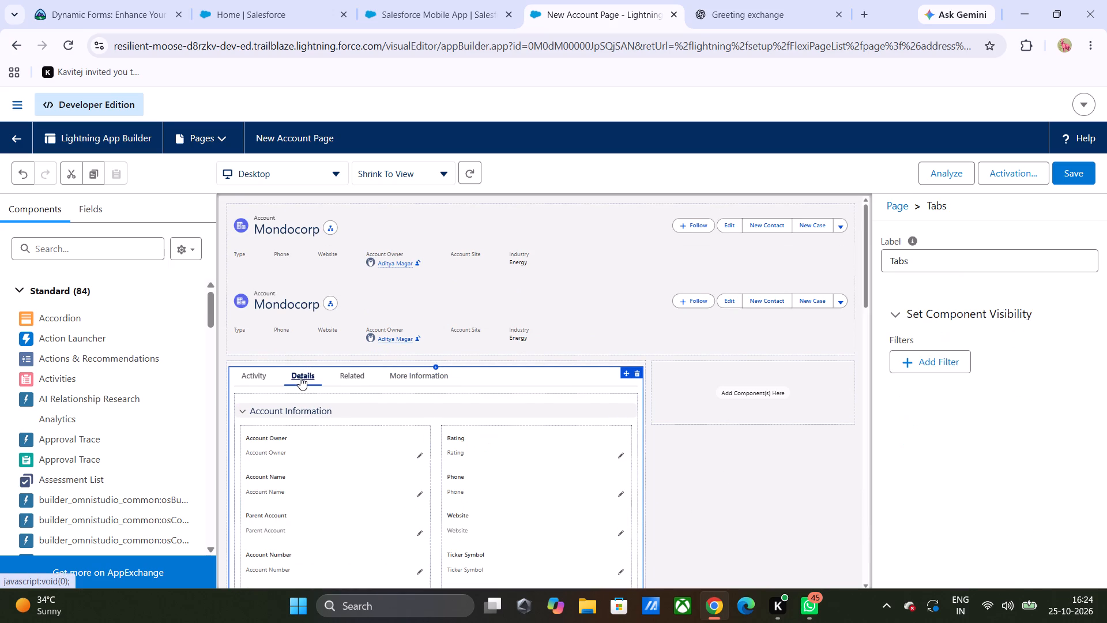
{"action": "scroll", "coordinate": [437, 470], "scroll_direction": "down", "scroll_amount": 8}
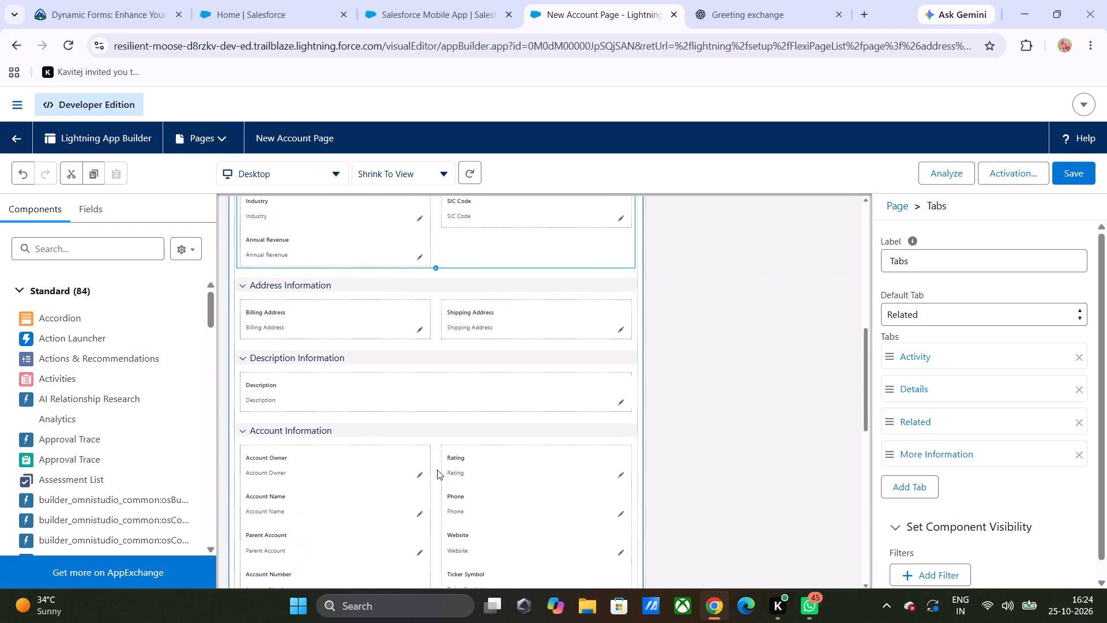
{"action": "scroll", "coordinate": [437, 470], "scroll_direction": "down", "scroll_amount": 1}
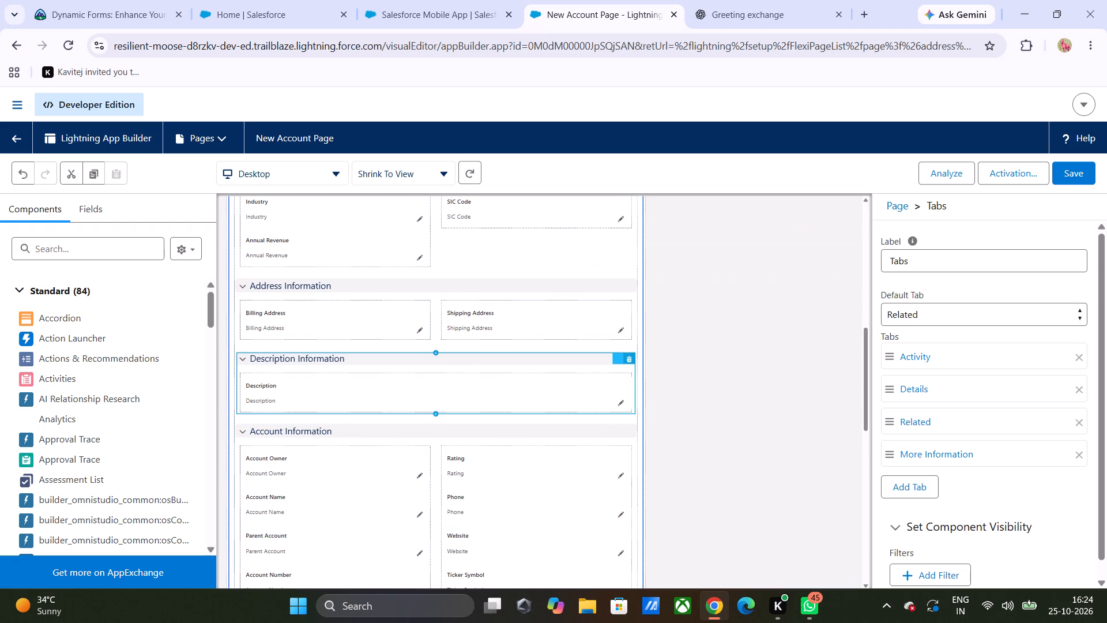
{"action": "left_click_drag", "start_coordinate": [617, 362], "coordinate": [579, 76]}
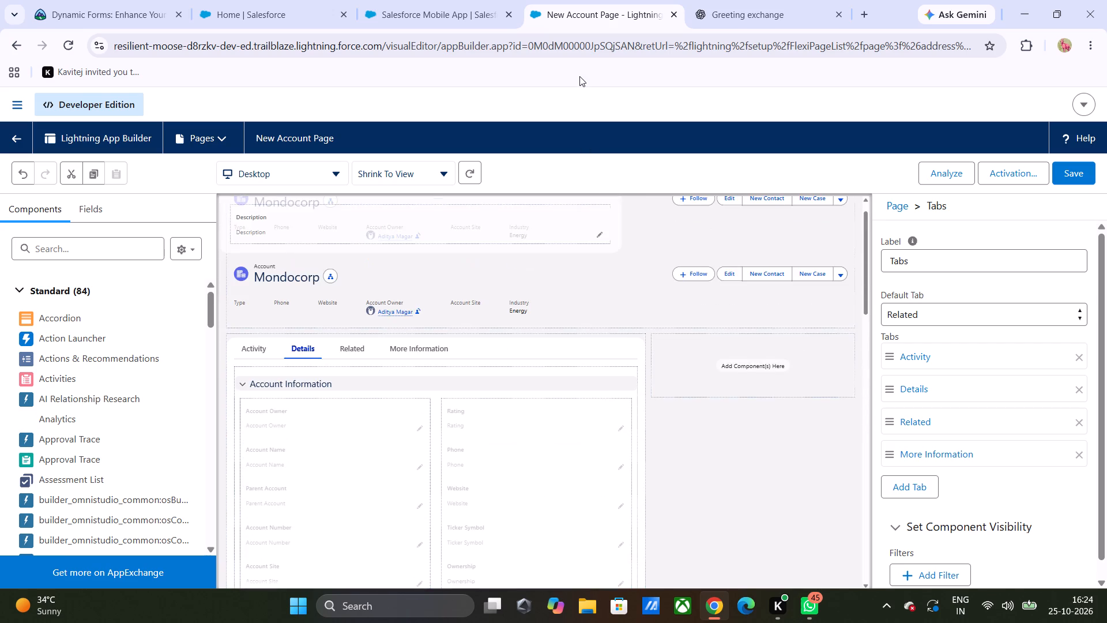
{"action": "left_click_drag", "start_coordinate": [579, 76], "coordinate": [567, 361]}
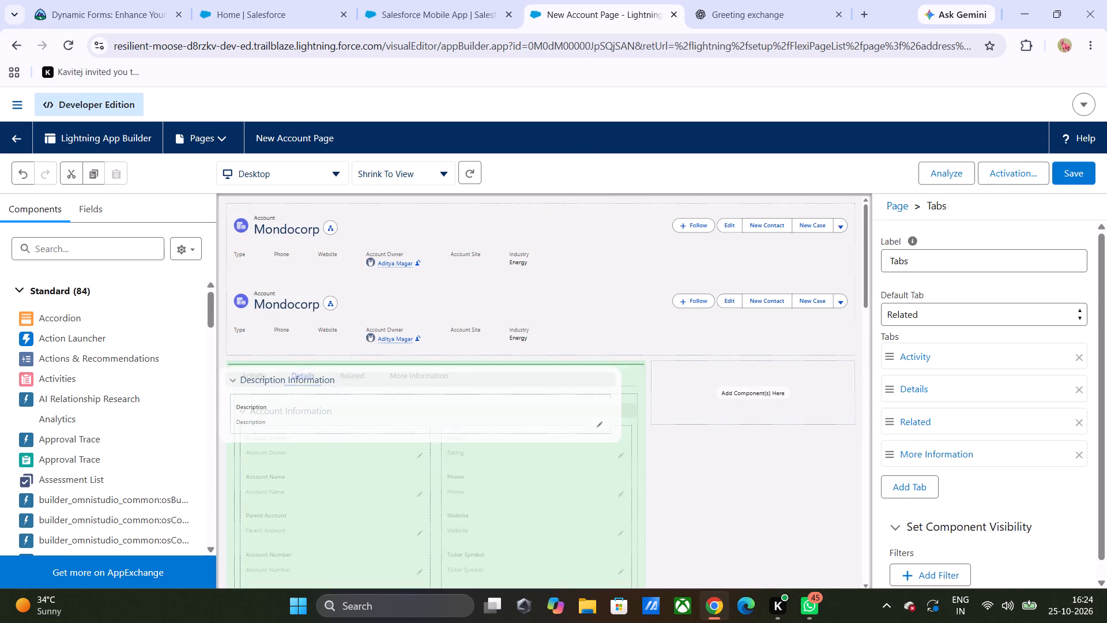
{"action": "left_click_drag", "start_coordinate": [567, 361], "coordinate": [425, 370]}
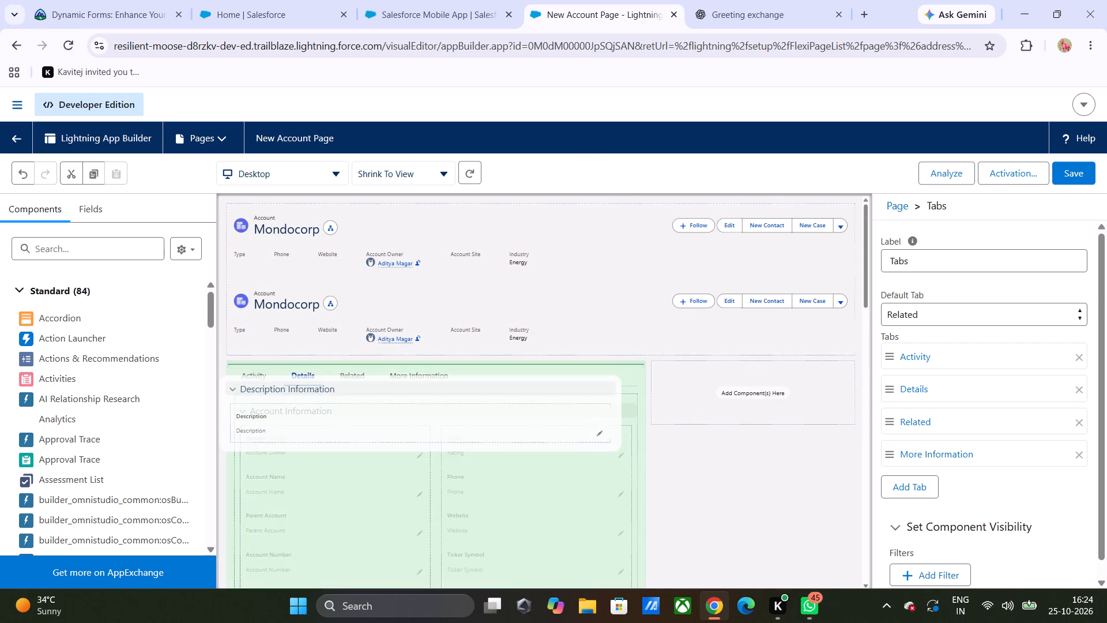
{"action": "left_click_drag", "start_coordinate": [425, 370], "coordinate": [421, 374]}
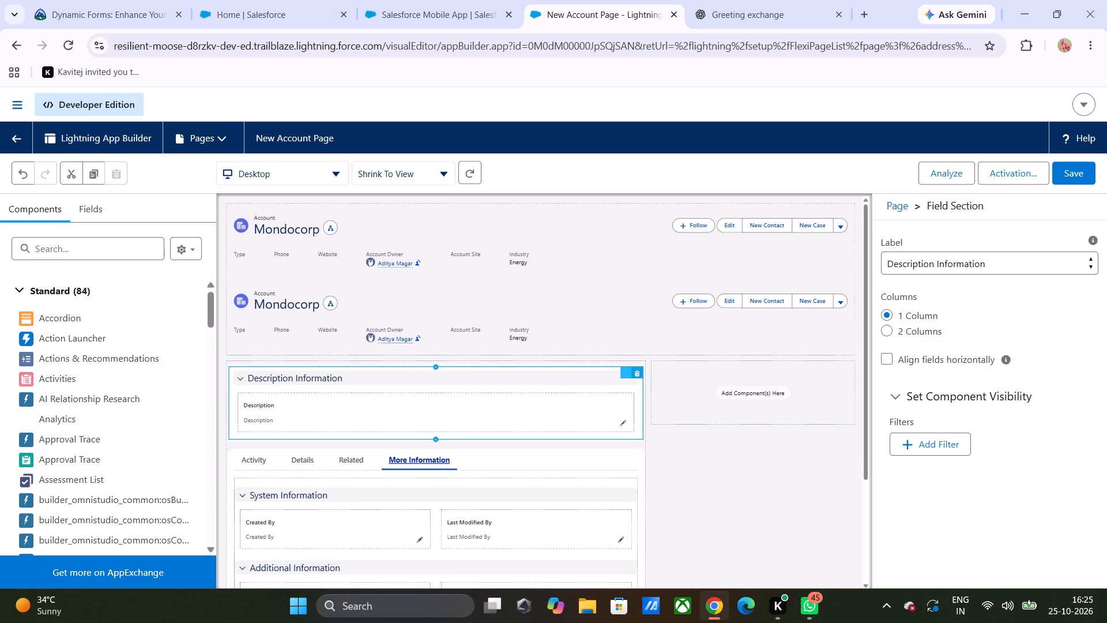
{"action": "left_click_drag", "start_coordinate": [630, 374], "coordinate": [608, 564]}
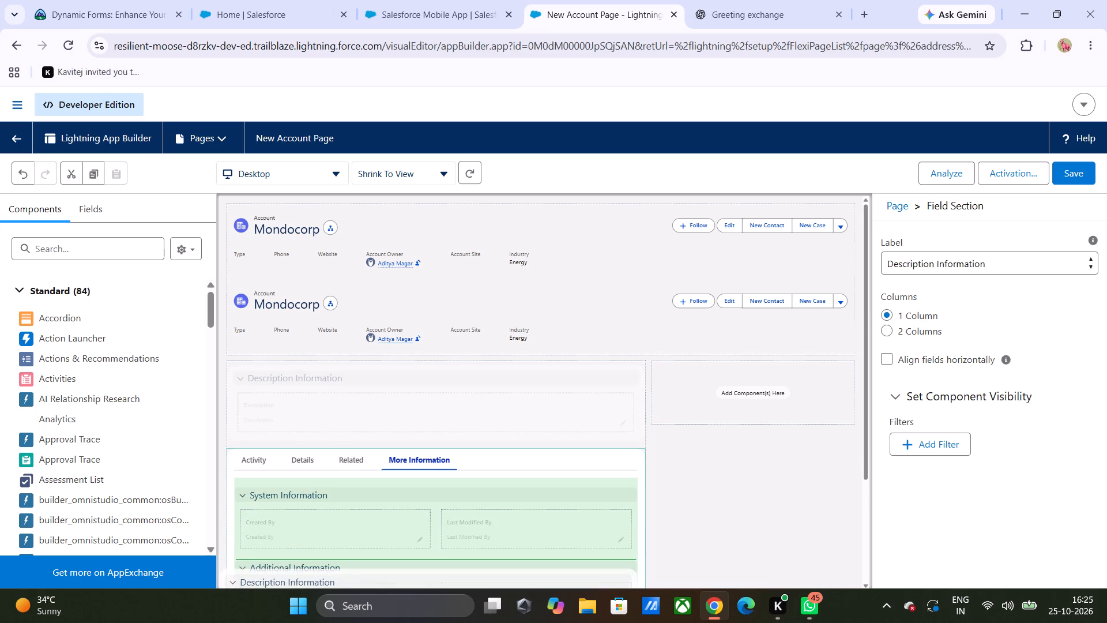
{"action": "left_click_drag", "start_coordinate": [608, 564], "coordinate": [608, 590]}
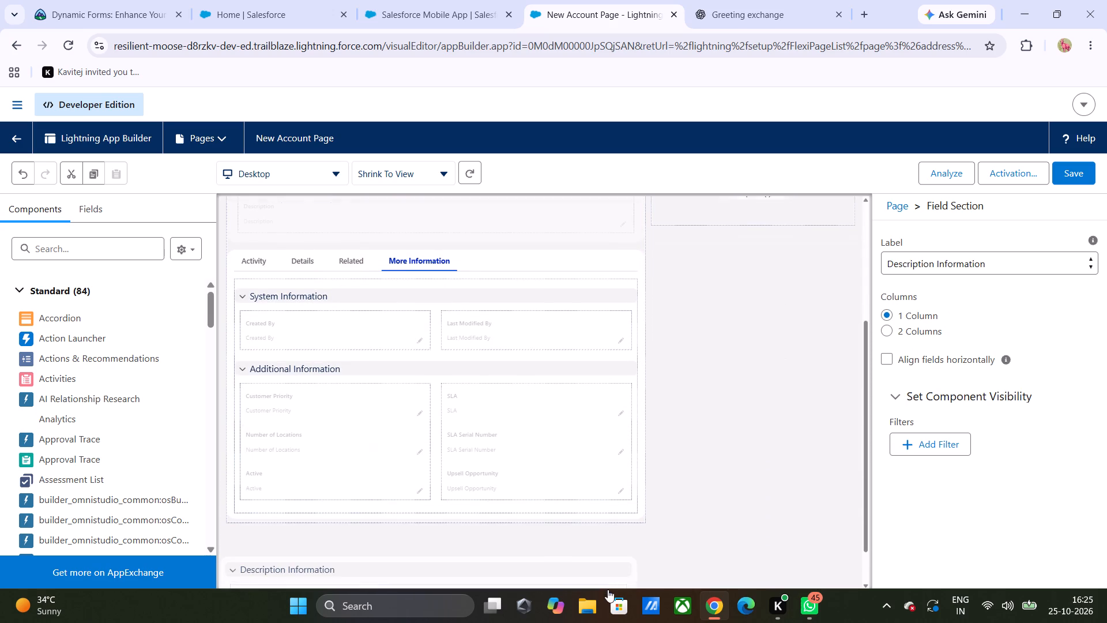
{"action": "left_click_drag", "start_coordinate": [608, 590], "coordinate": [574, 566]}
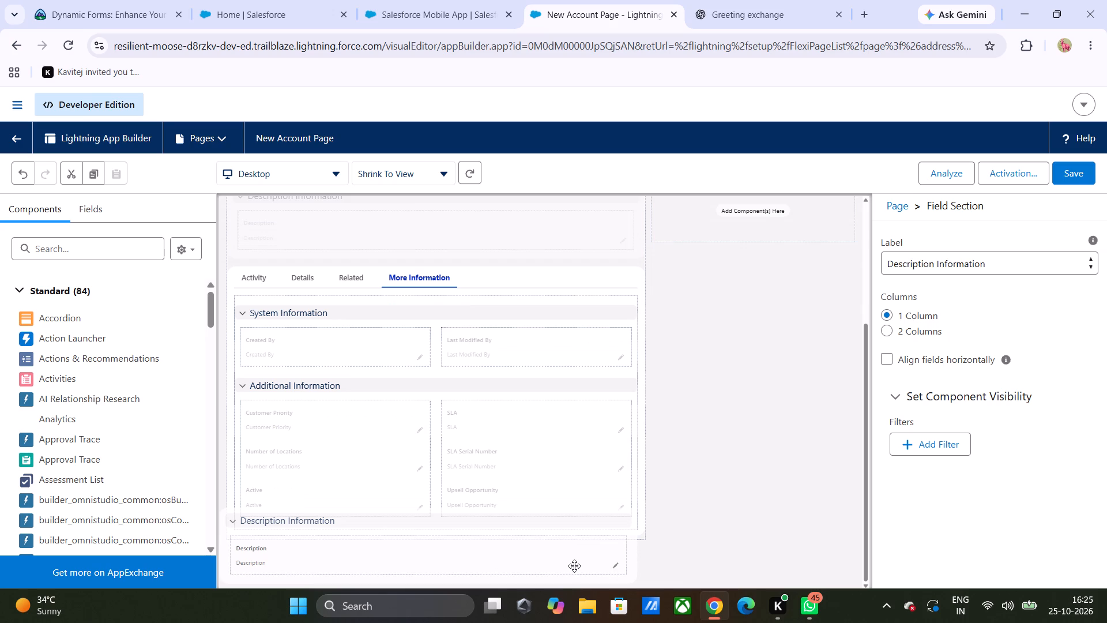
{"action": "left_click_drag", "start_coordinate": [574, 566], "coordinate": [571, 511]}
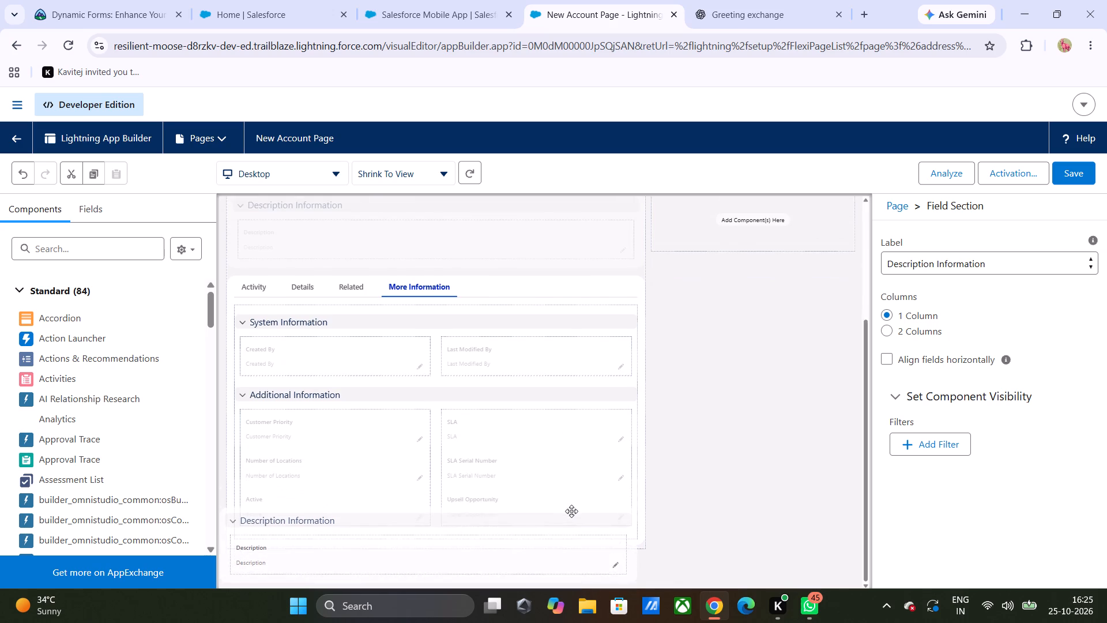
{"action": "left_click_drag", "start_coordinate": [571, 511], "coordinate": [524, 459]}
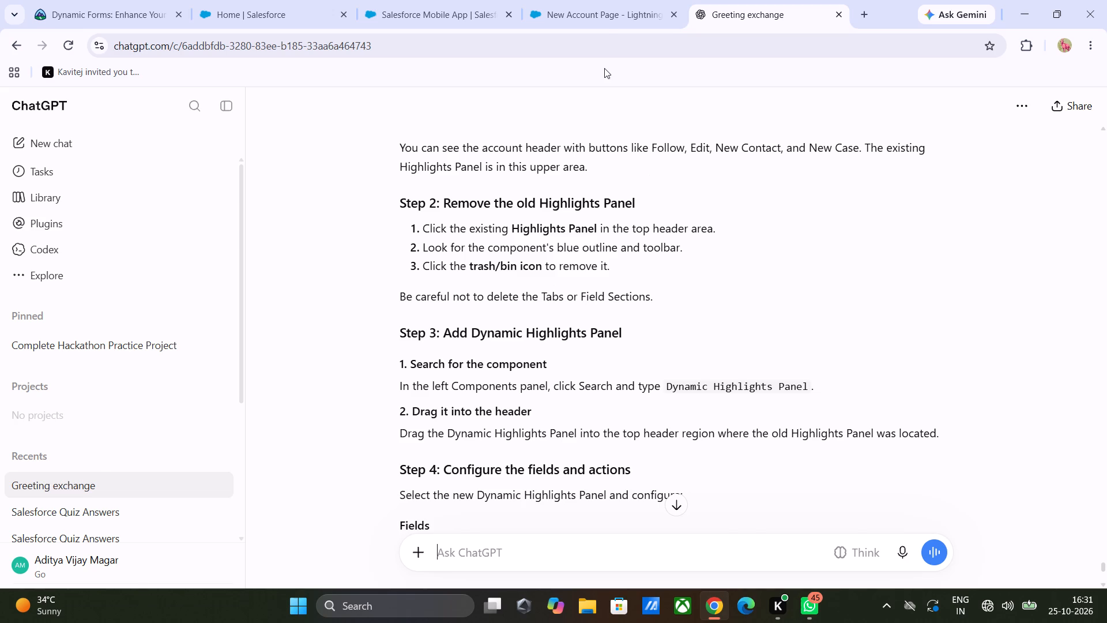
{"action": "left_click", "coordinate": [603, 20]}
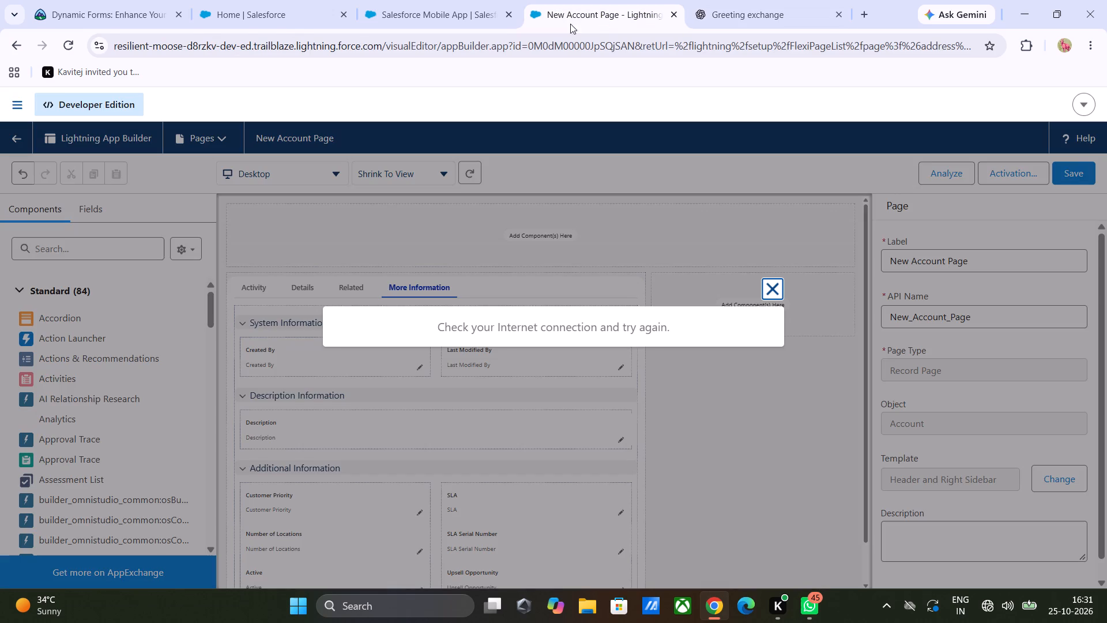
{"action": "left_click", "coordinate": [769, 290]}
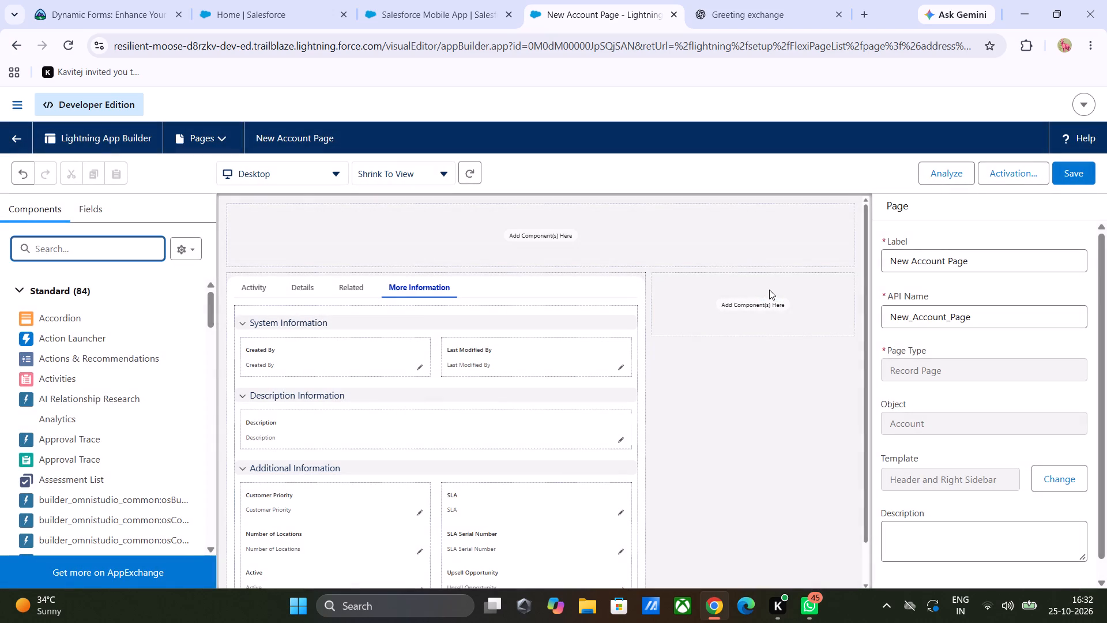